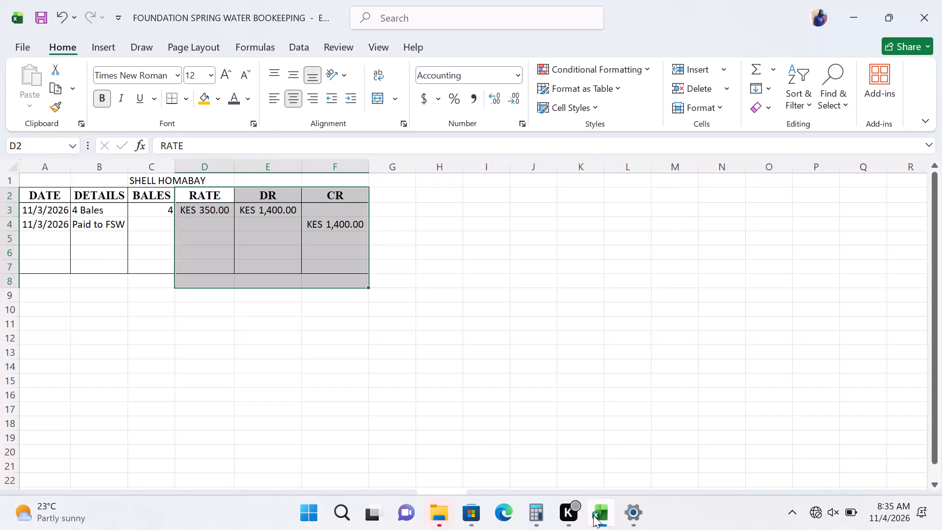
Switch to the Excel bookkeeping workbook and total the DR column in cell E7 with SUM over E3 and E4:E6.
left_click(595, 512)
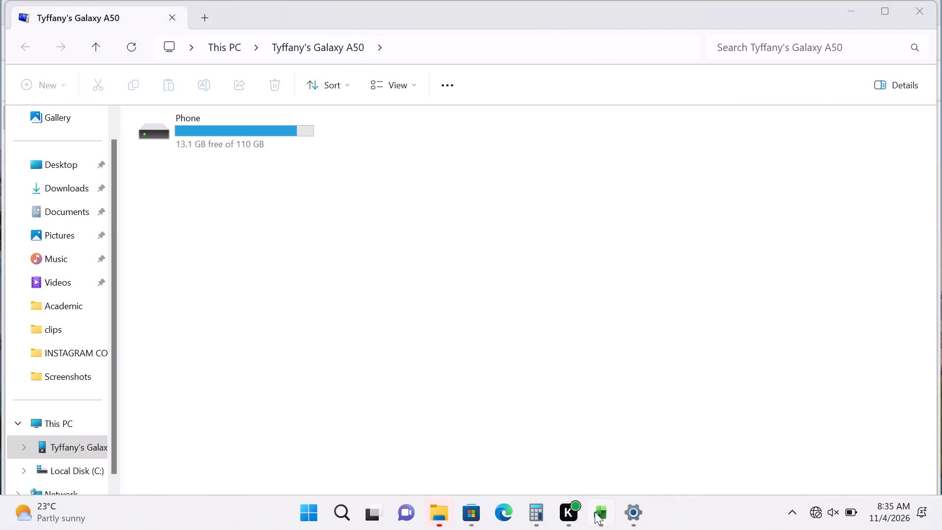
left_click(362, 263)
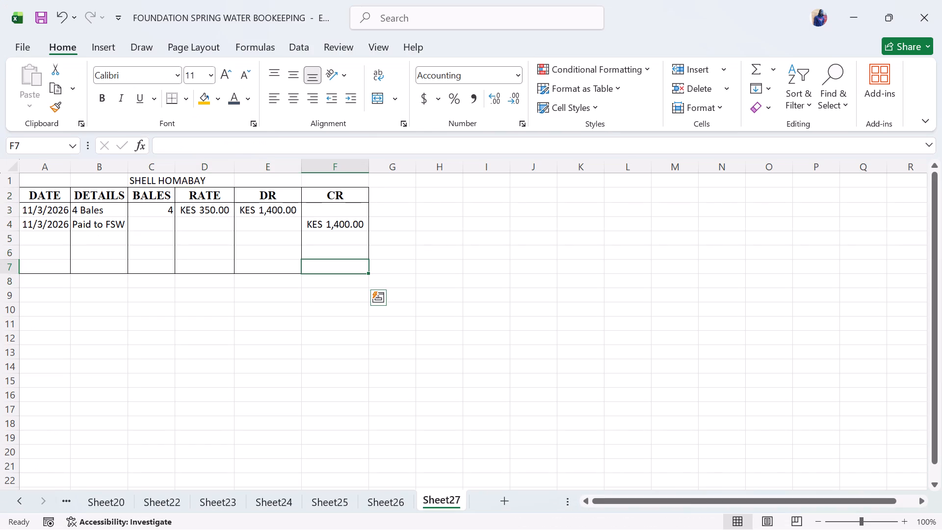
left_click(305, 248)
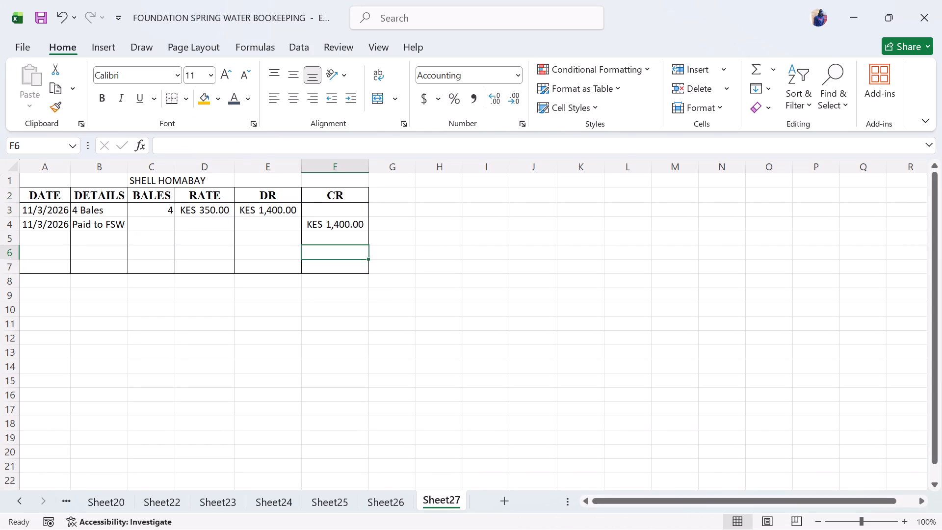
left_click(246, 265)
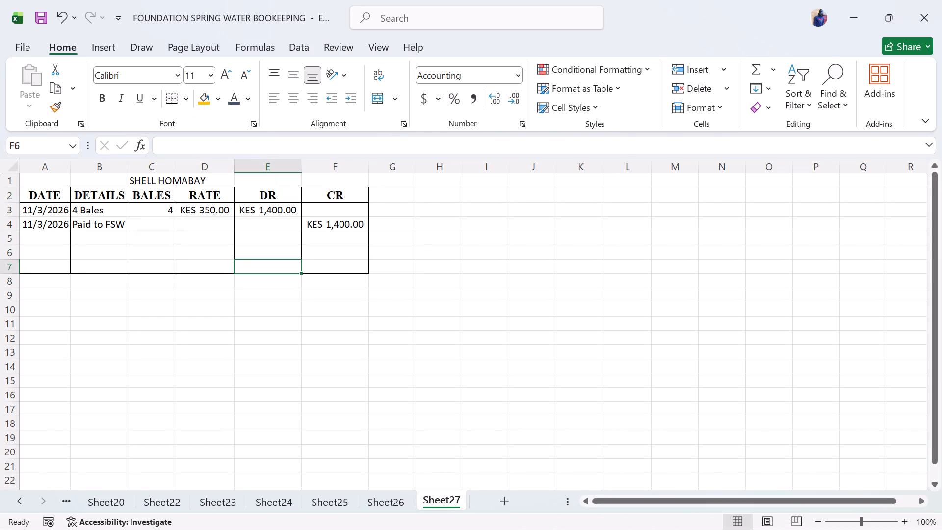
type("=sum")
double_click(277, 282)
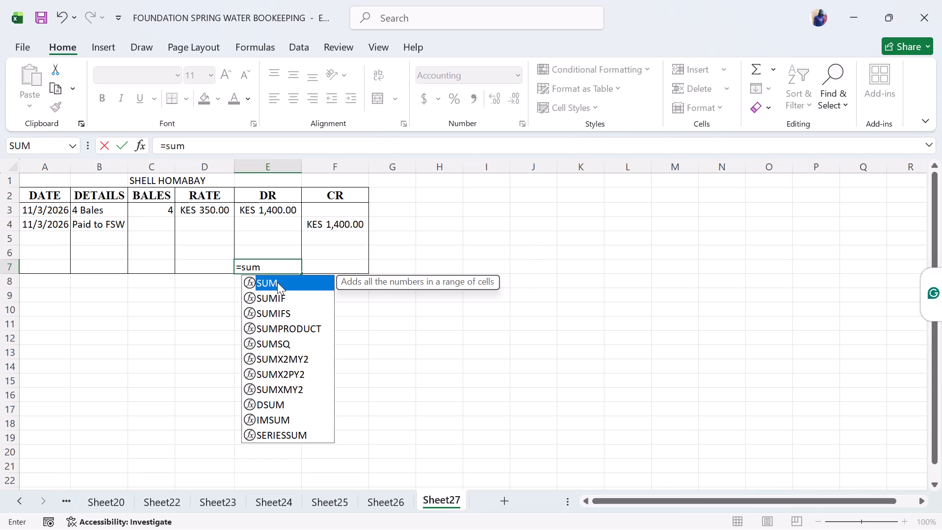
left_click(268, 211)
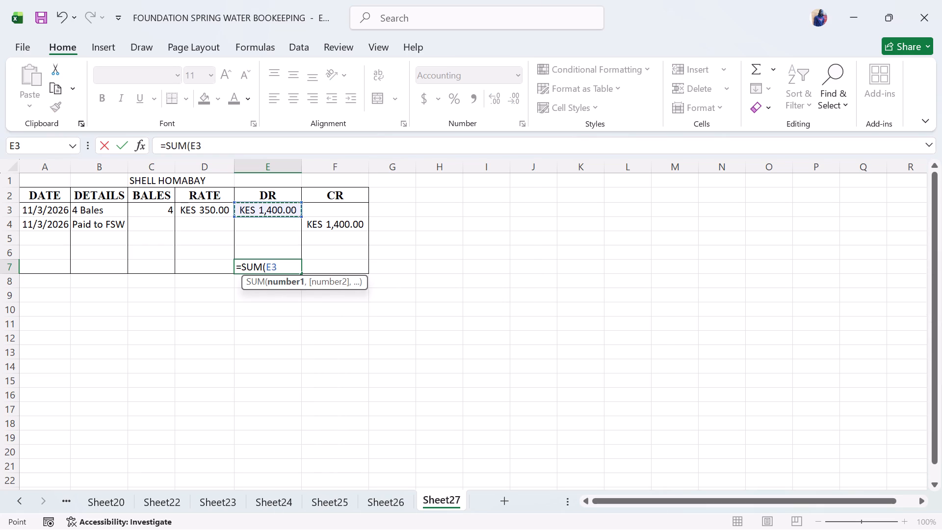
key("comma")
left_click_drag(269, 226, 270, 249)
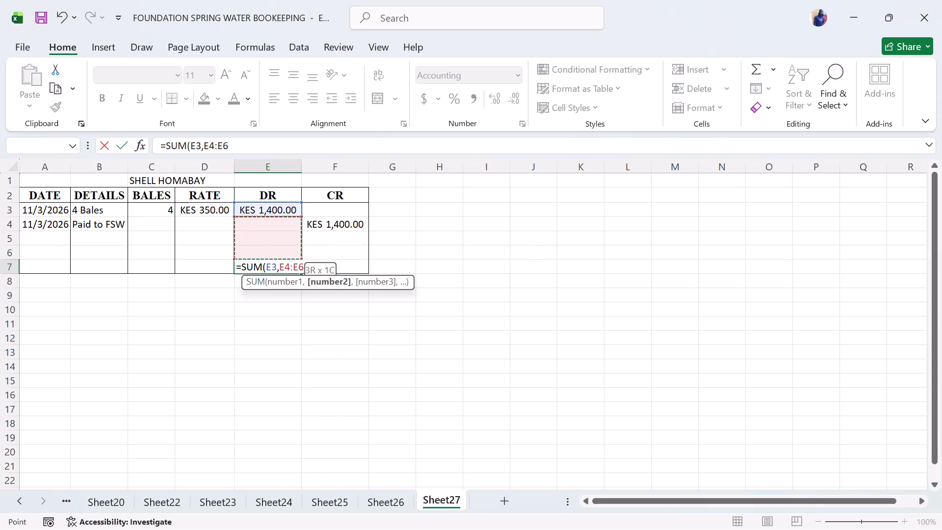
left_click_drag(270, 249, 270, 250)
key("Return")
Total the CR column in cell F7 with SUM over F3 and F4:F6.
left_click(339, 268)
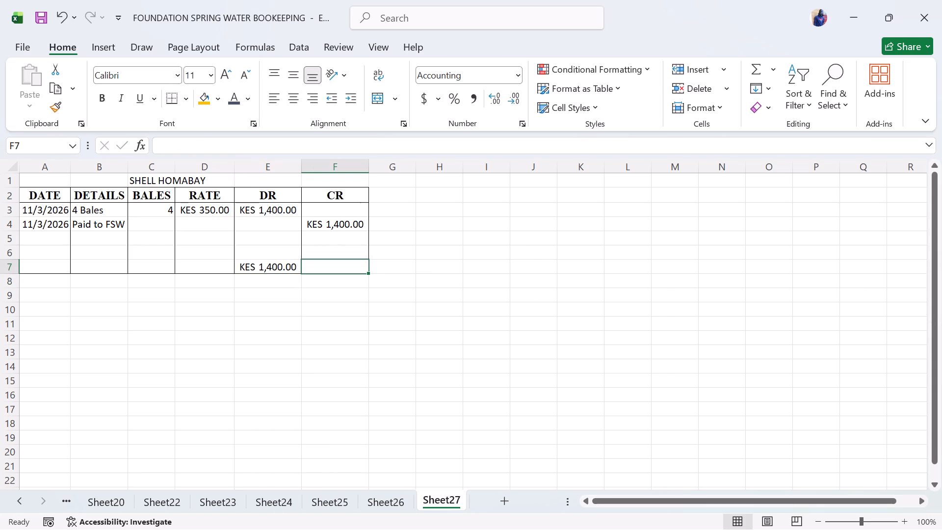
type("=sum")
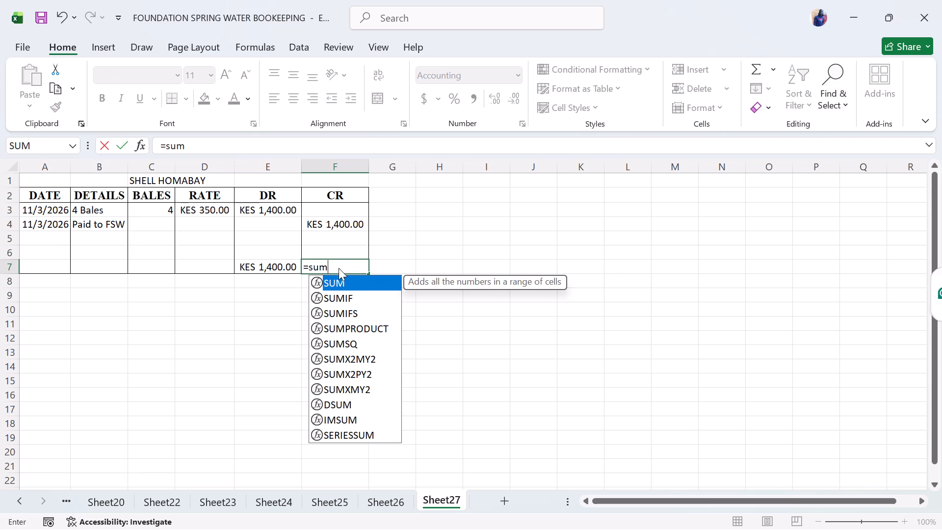
double_click(357, 283)
left_click(334, 207)
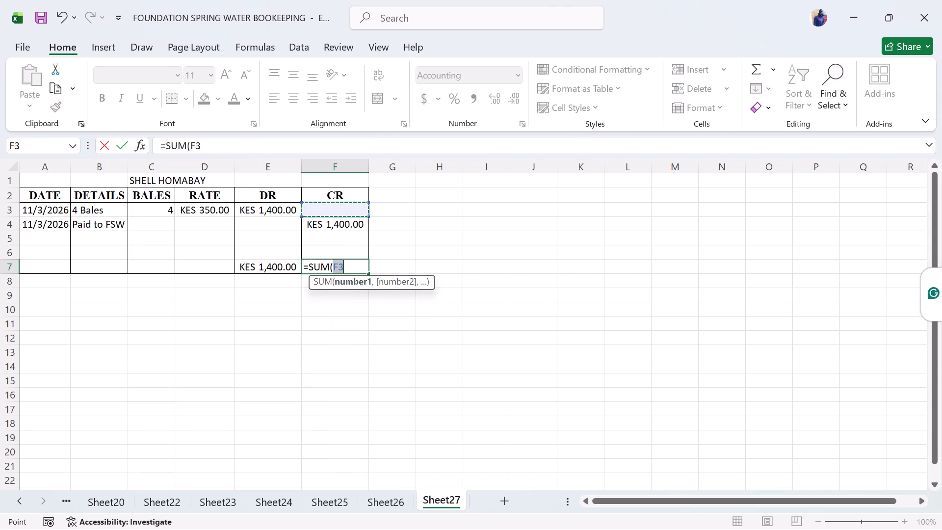
key("comma")
left_click_drag(334, 223, 338, 239)
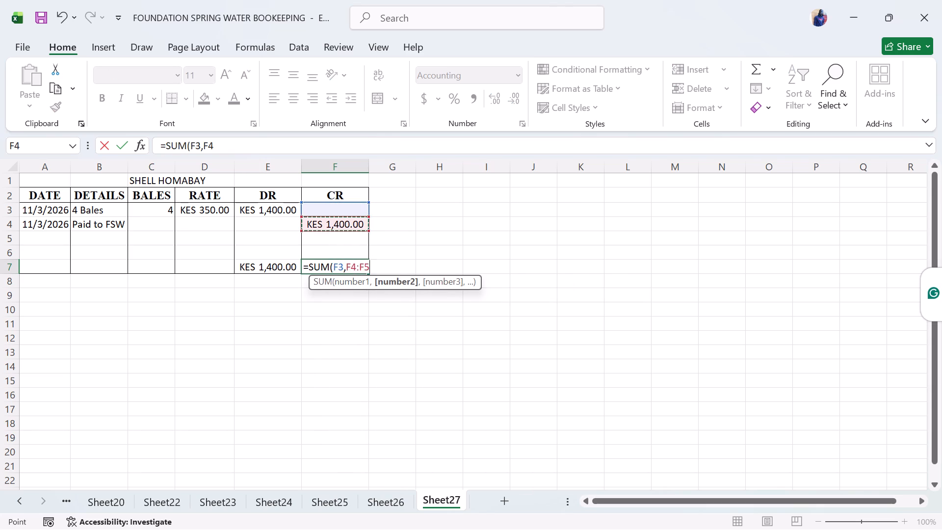
left_click_drag(338, 239, 337, 249)
key("Return")
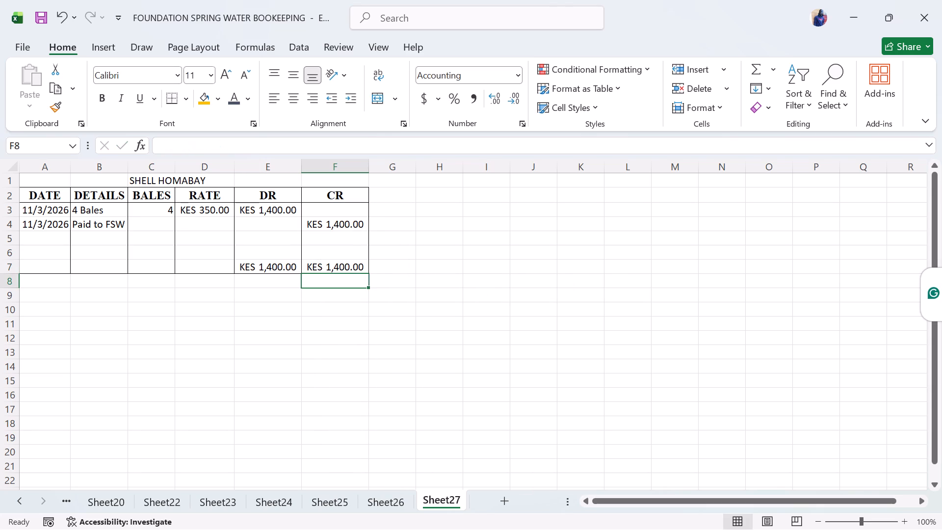
Enter a label beginning with "Bal" in cell E8, beneath the DR total.
left_click(282, 286)
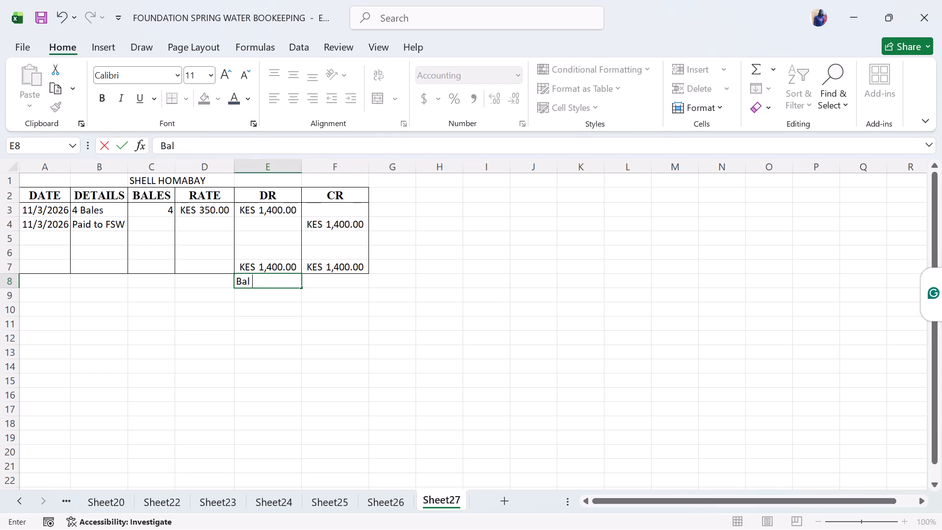
Calculate the balance in cell F8, beside the Bal label, by subtracting the CR total from the DR total with =E7-F7.
left_click(310, 277)
key("equal")
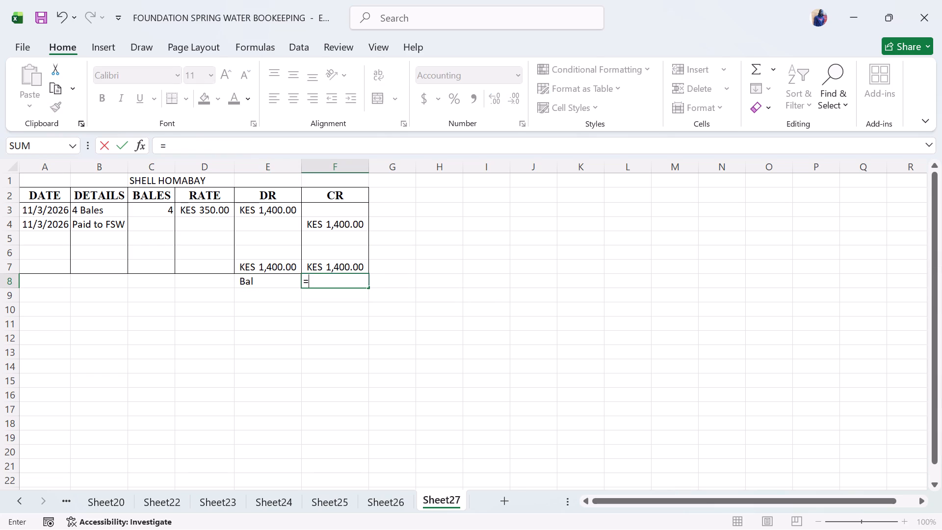
left_click(268, 272)
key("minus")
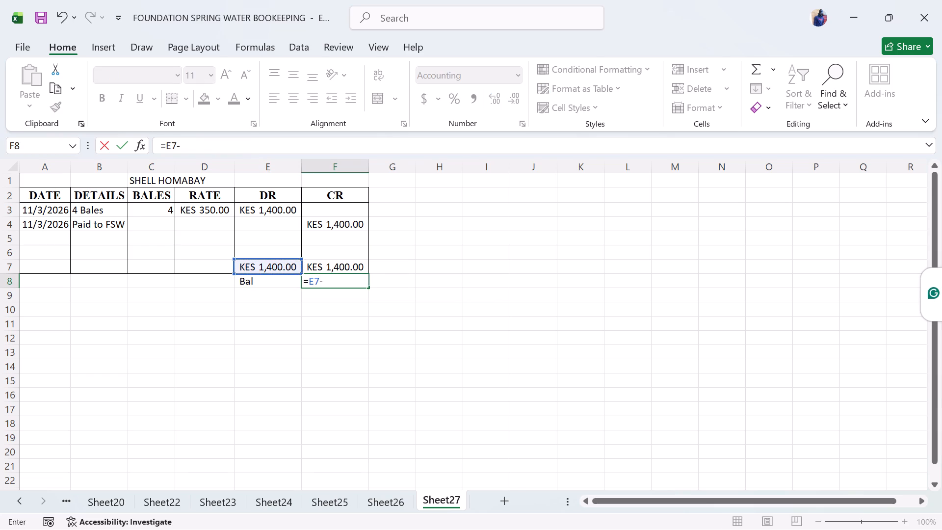
left_click(319, 270)
key("Return")
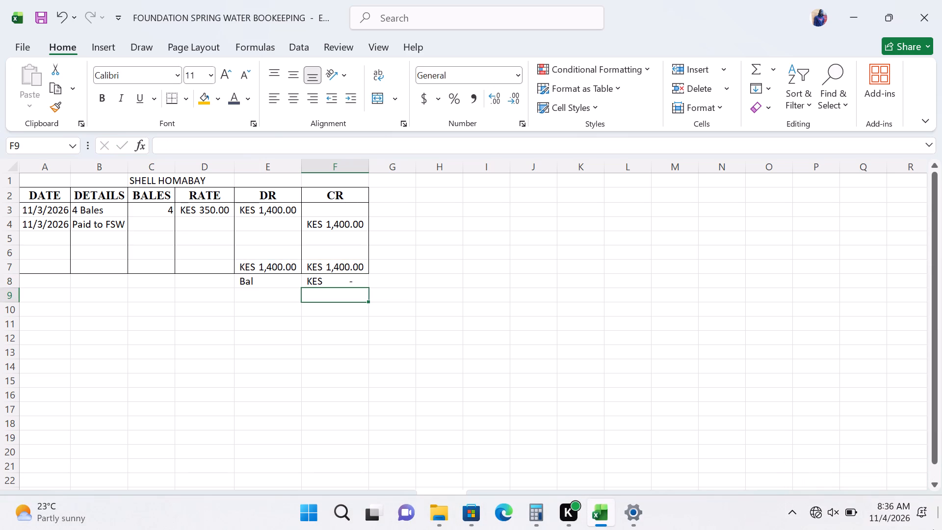
Open the Windows list of available Wi-Fi networks.
left_click(821, 523)
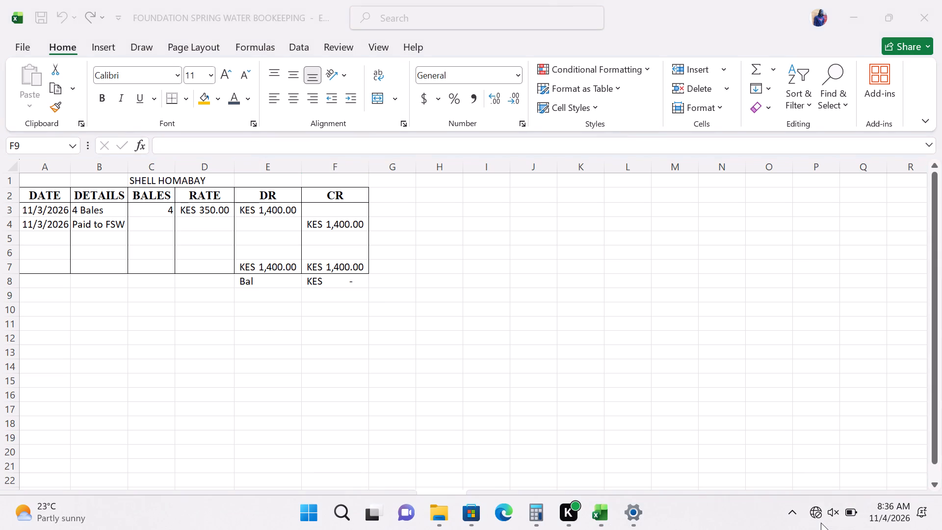
left_click(741, 233)
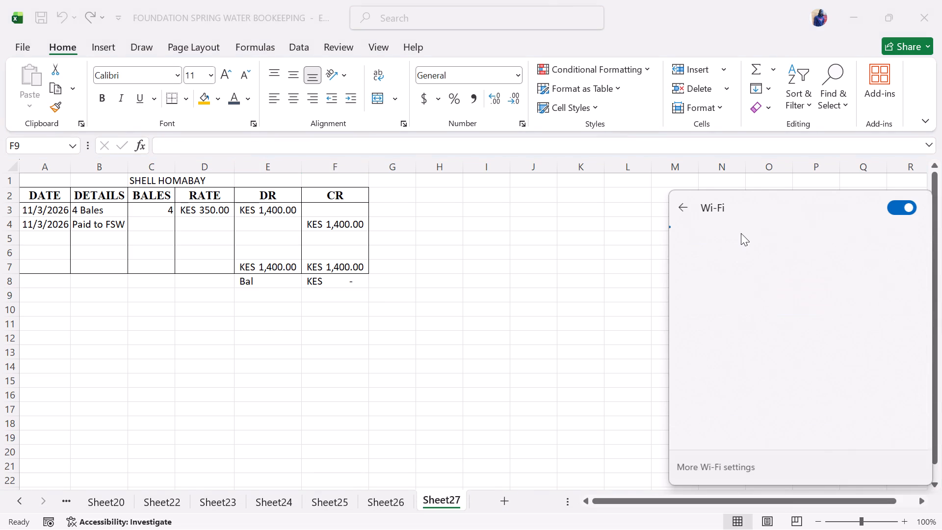
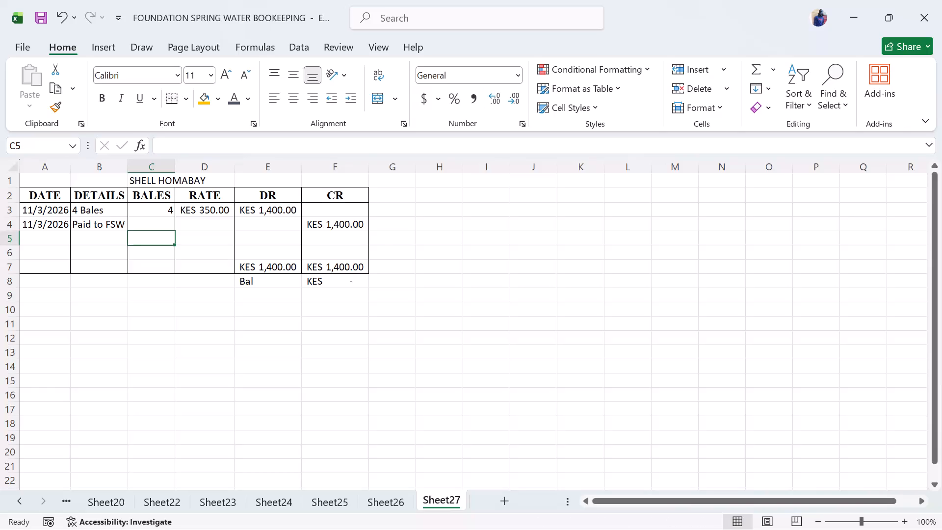
Set the font of the whole Shell Homabay ledger, cells A1:F8, to Times New Roman.
left_click(209, 237)
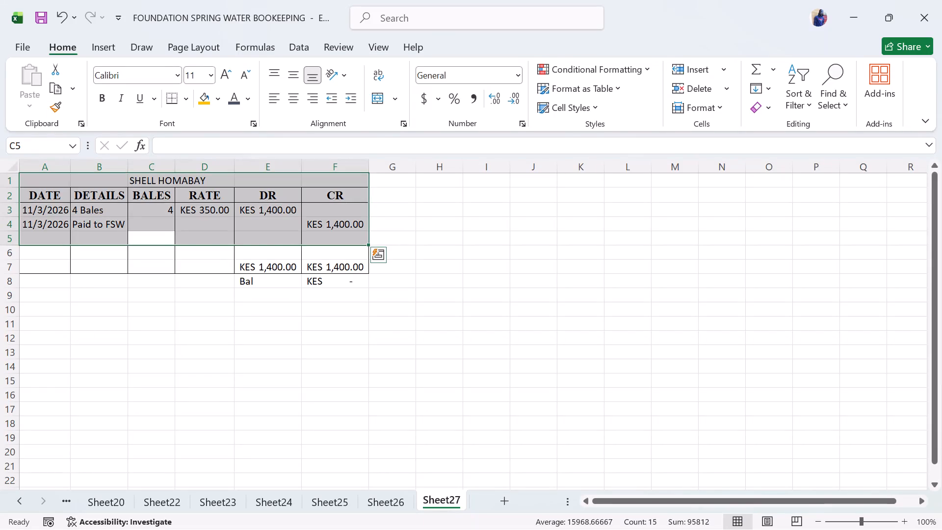
left_click_drag(50, 183, 354, 244)
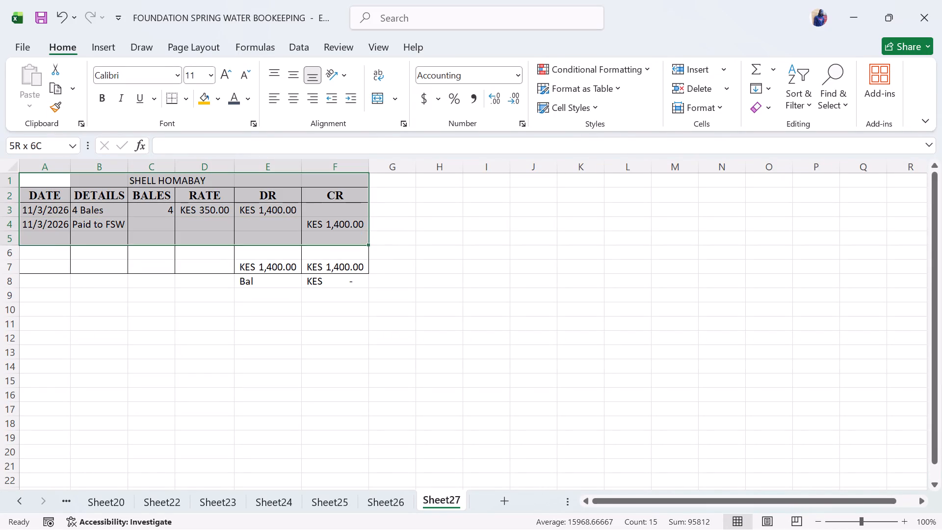
left_click_drag(354, 244, 348, 279)
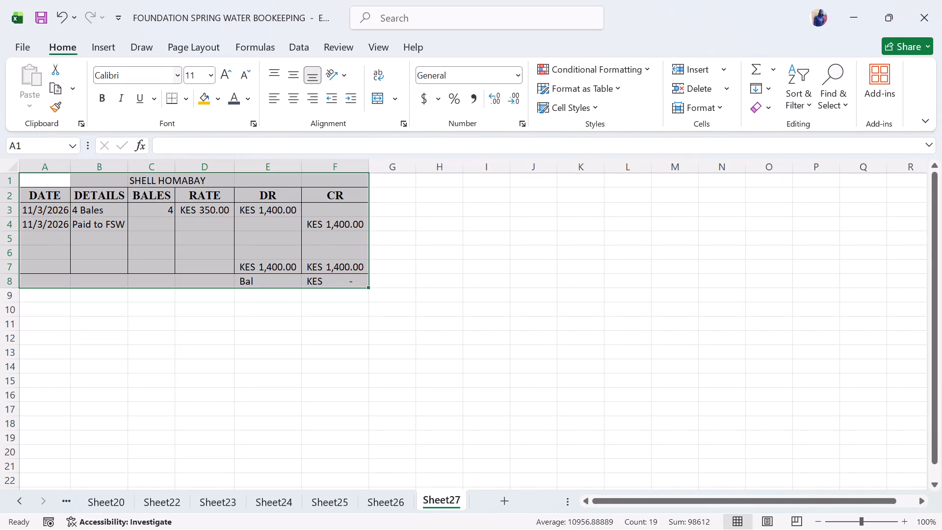
left_click(164, 78)
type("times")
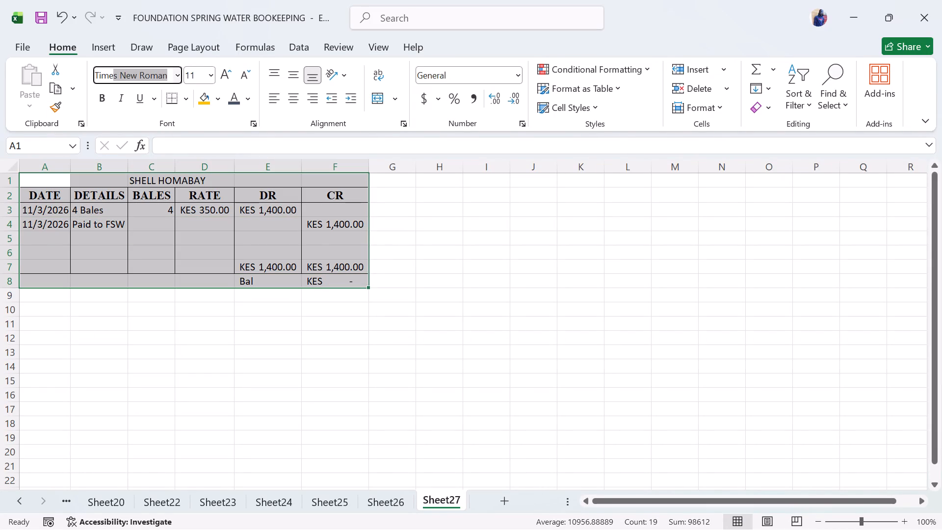
left_click(201, 71)
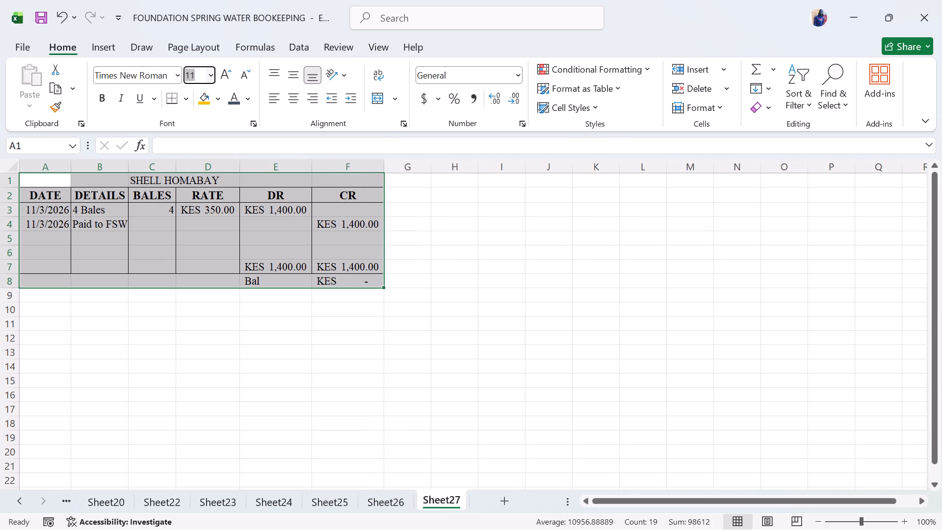
Make the SHELL HOMABAY ledger title in row 1 bold.
left_click(330, 232)
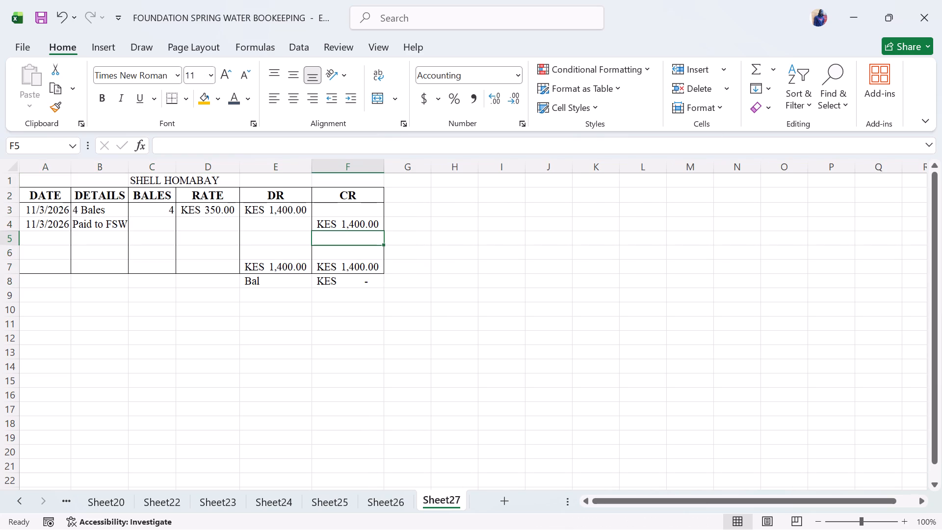
left_click_drag(135, 181, 204, 181)
key("ctrl+b")
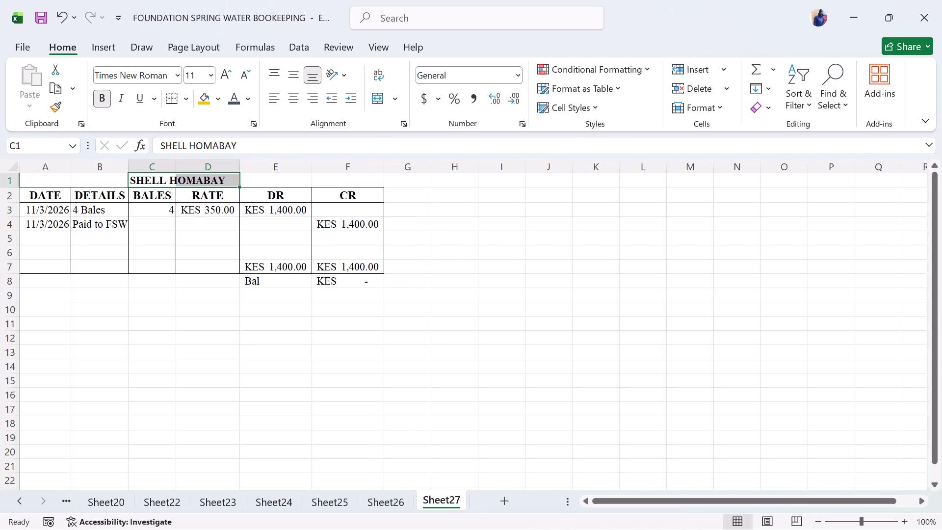
Apply all borders to the balance cells E8:F8 beneath the DR and CR totals.
left_click(316, 266)
left_click(352, 283)
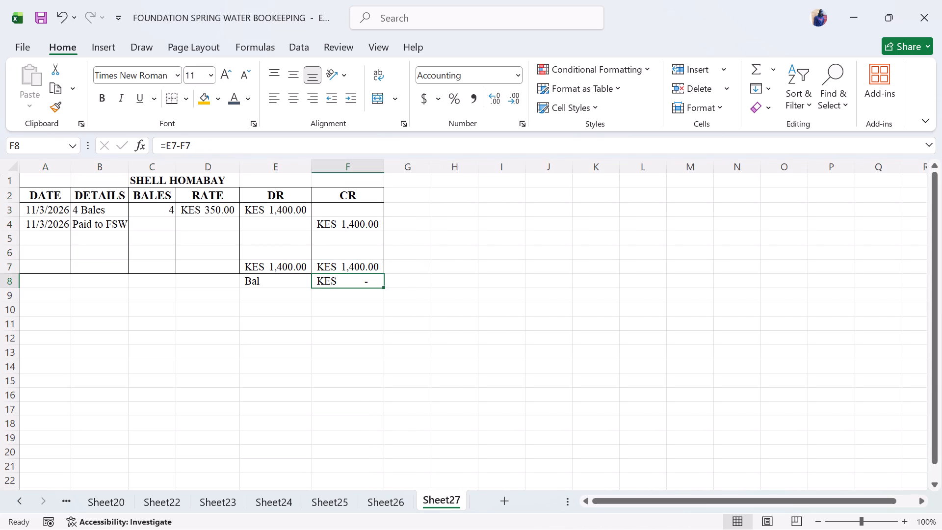
left_click(262, 293)
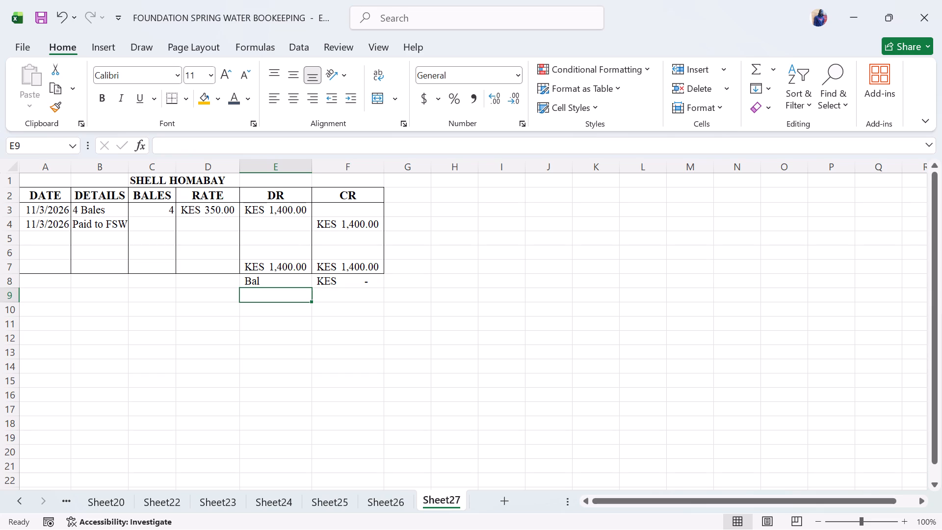
left_click(263, 283)
left_click_drag(263, 283, 363, 278)
left_click(363, 278)
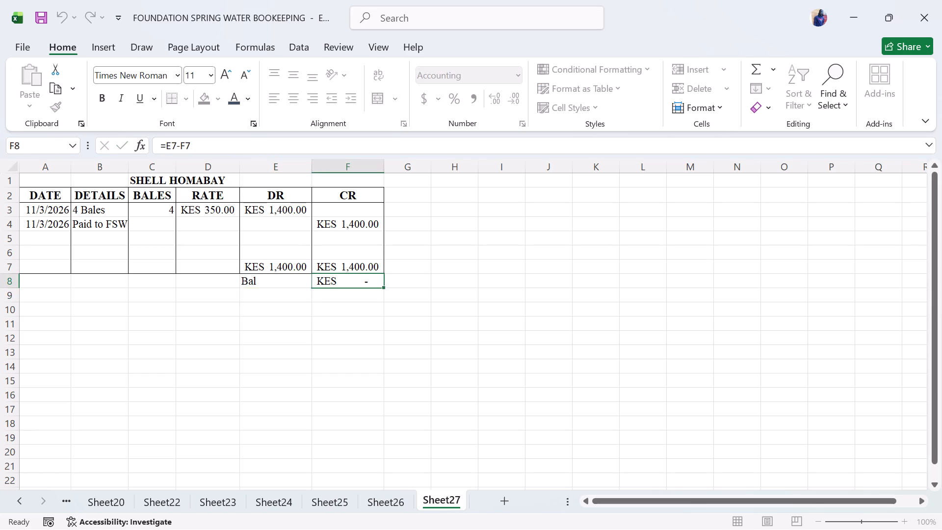
left_click_drag(264, 283, 360, 278)
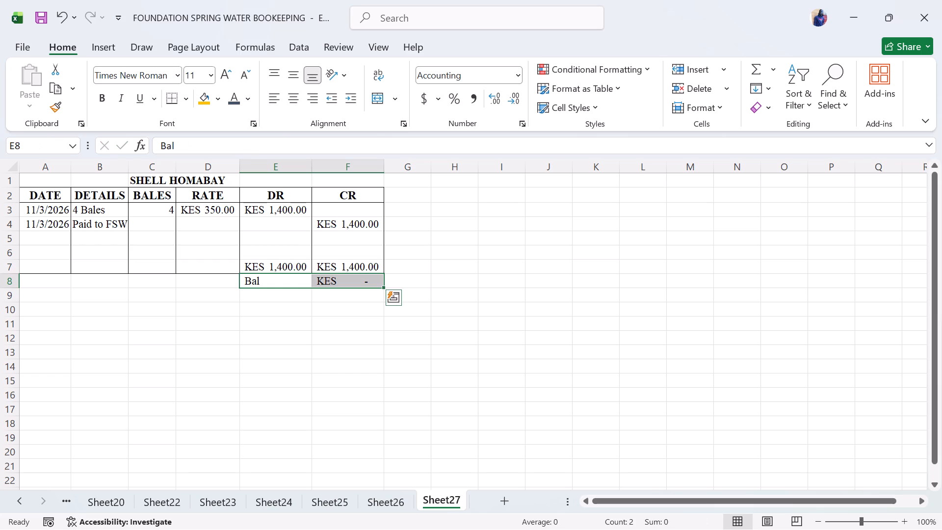
left_click(182, 92)
left_click(204, 250)
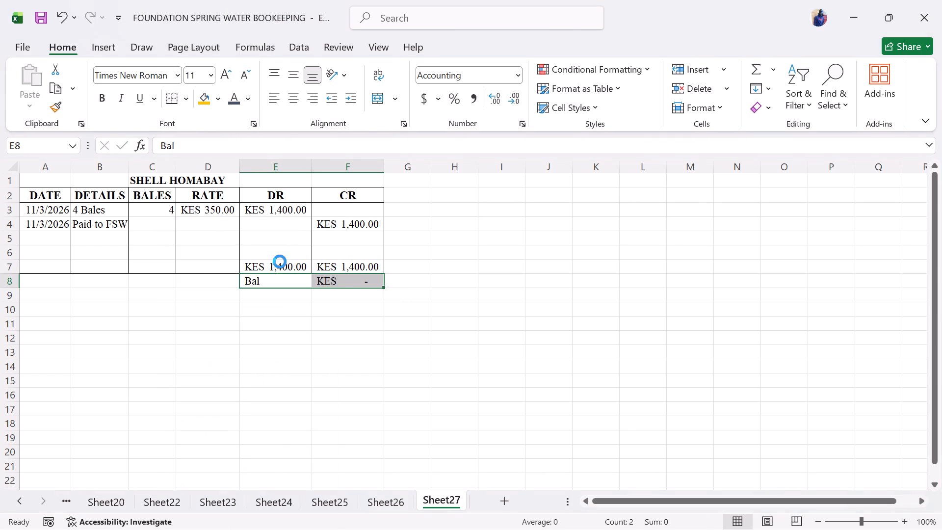
left_click(404, 295)
left_click(474, 264)
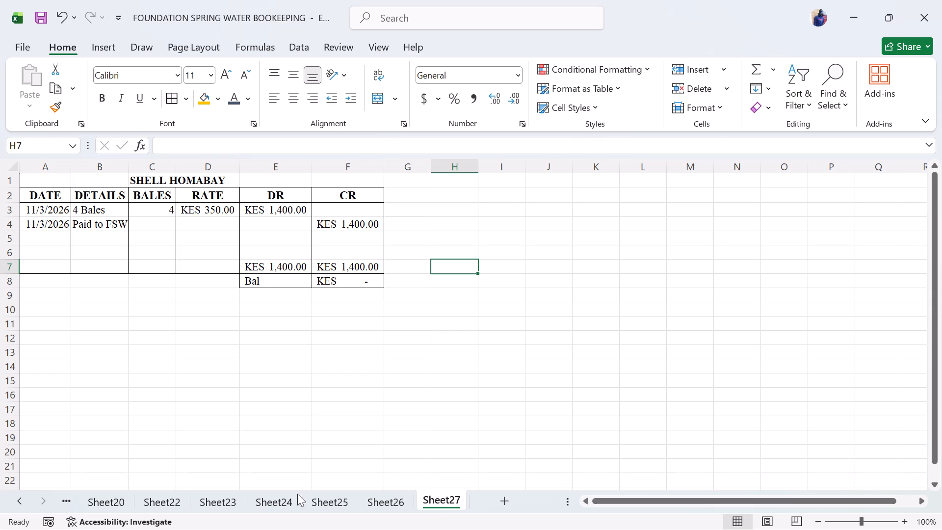
On Sheet1, link SHELL HOMABAY's balance in cell C27 to the ledger balance with the formula =Sheet27!F8.
left_click(25, 498)
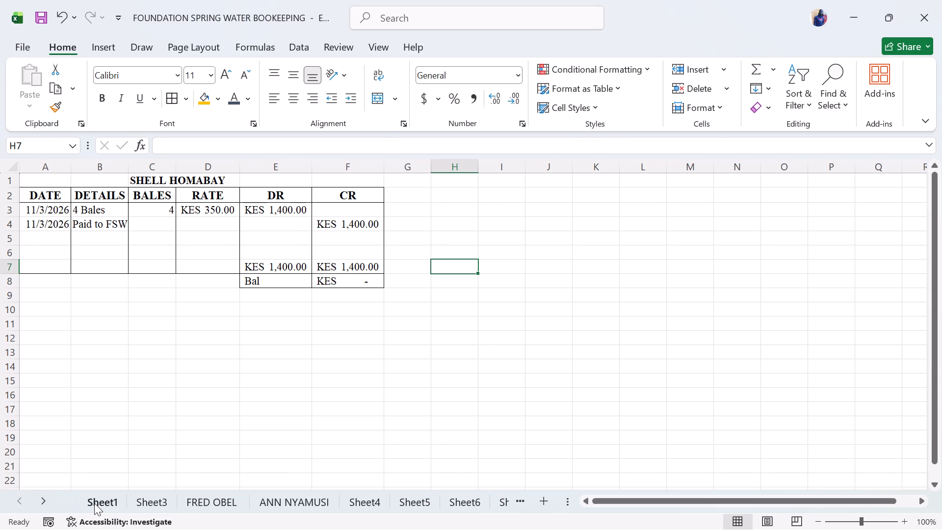
left_click(94, 503)
scroll(262, 280, "up", 4)
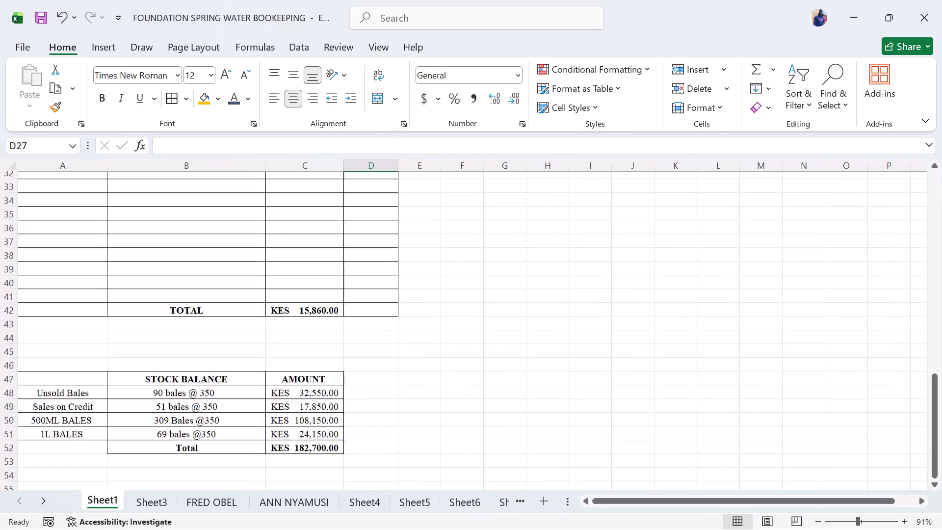
scroll(262, 280, "up", 1)
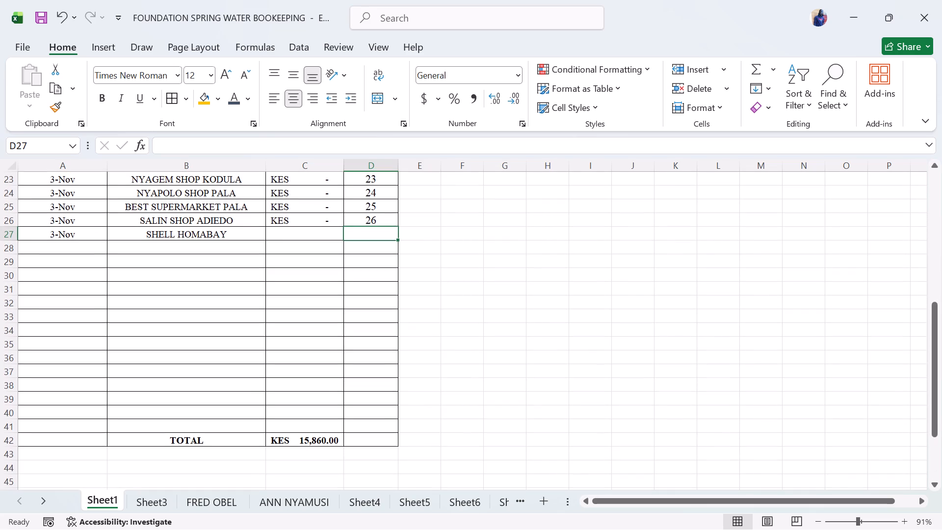
left_click(309, 234)
key("equal")
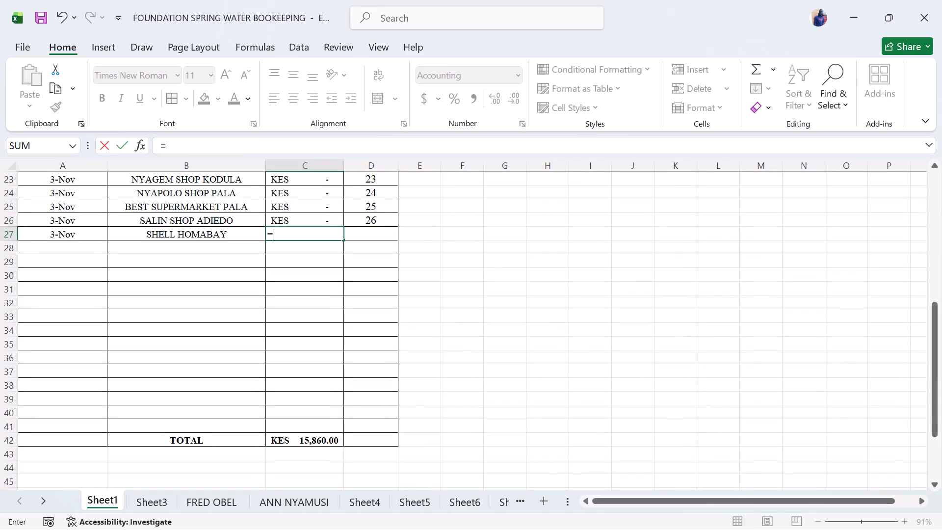
left_click(51, 501)
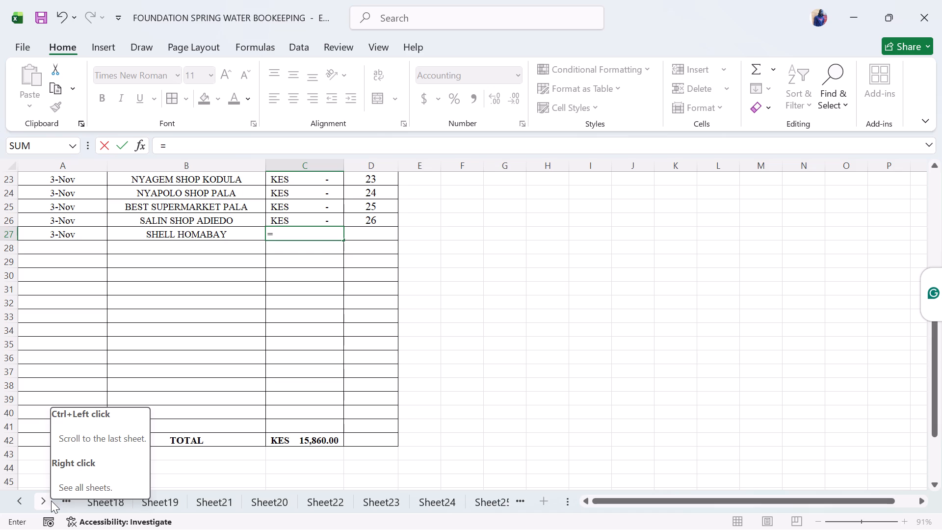
left_click(51, 501)
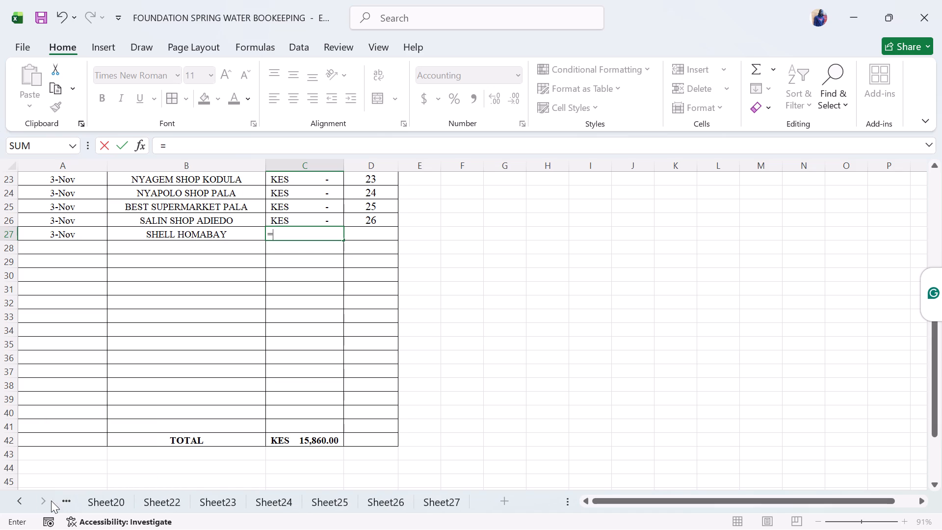
left_click(431, 496)
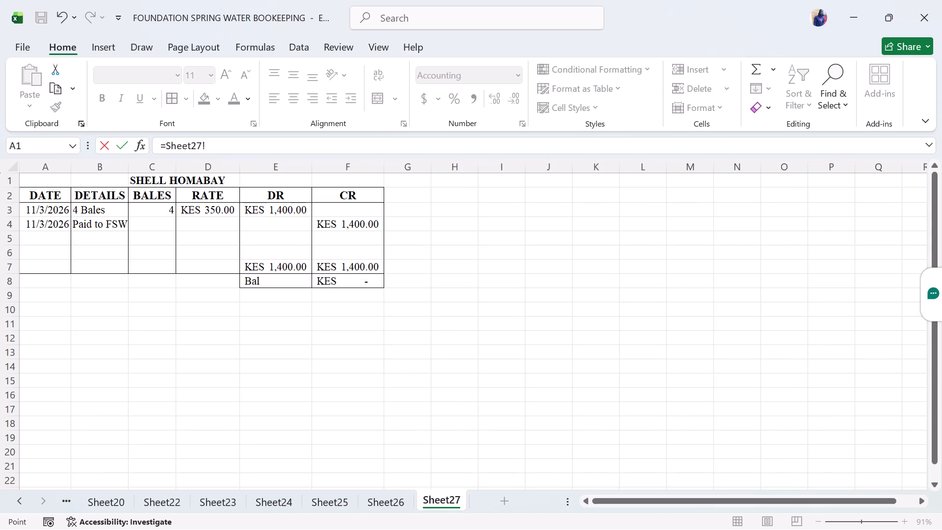
left_click(366, 284)
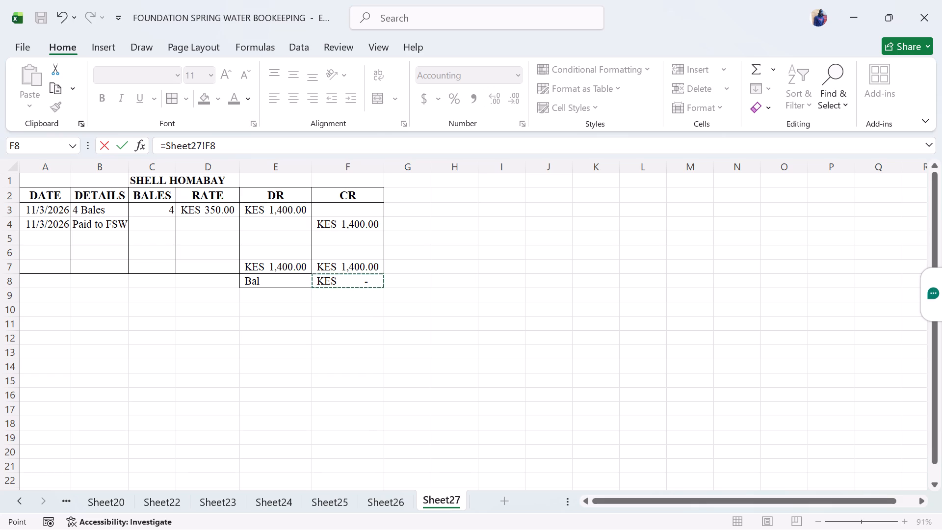
key("Return")
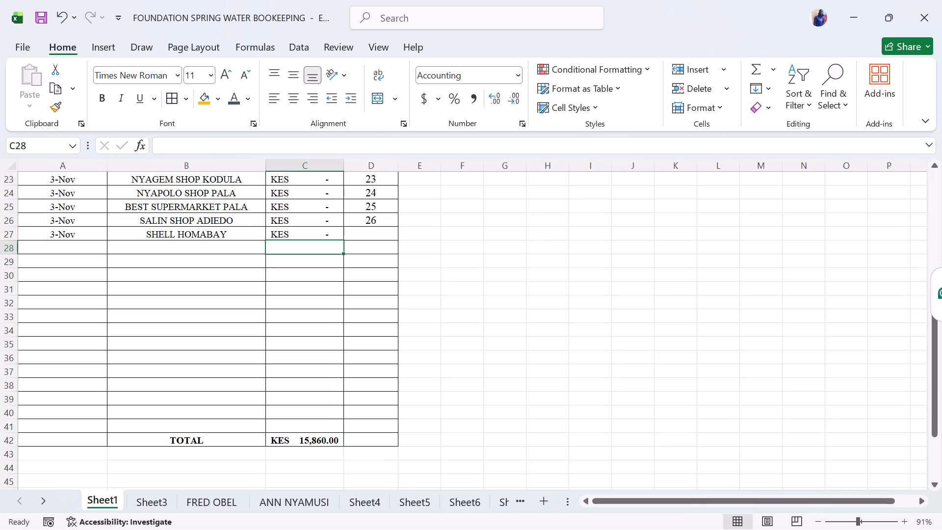
Enter 27 as SHELL HOMABAY's sheet number in cell D27 of the debtors' ledger.
left_click(366, 233)
type("27")
left_click(489, 259)
Review the debtors' ledger customer rows and total, and the stock balance table below them.
scroll(489, 259, "up", 2)
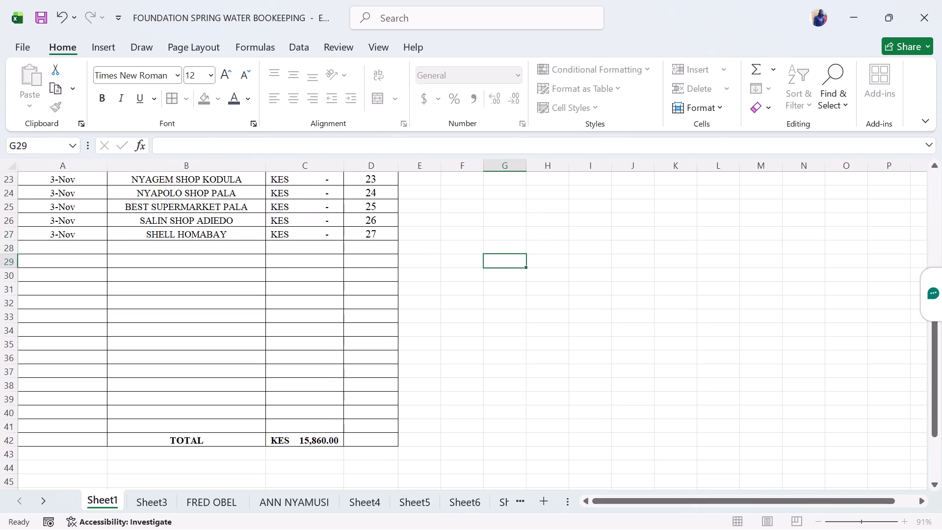
scroll(489, 259, "up", 4)
scroll(489, 259, "down", 7)
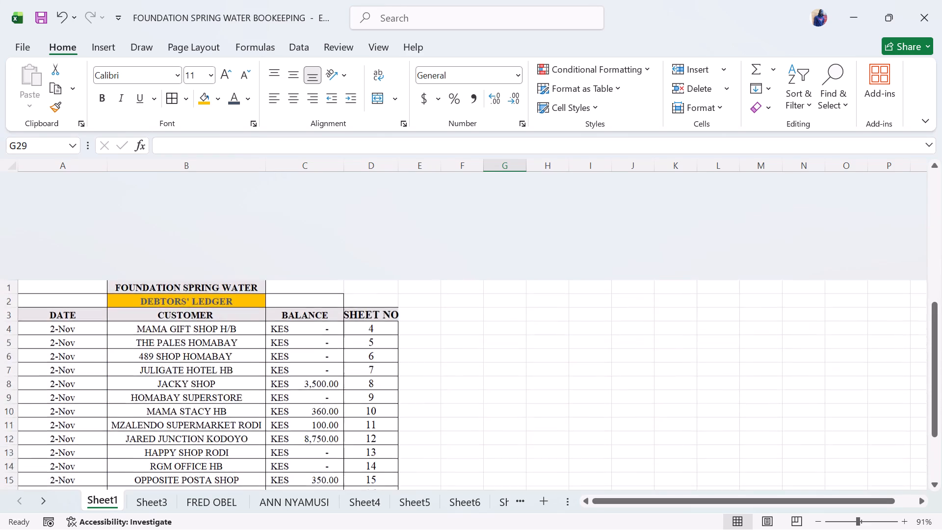
scroll(489, 259, "down", 2)
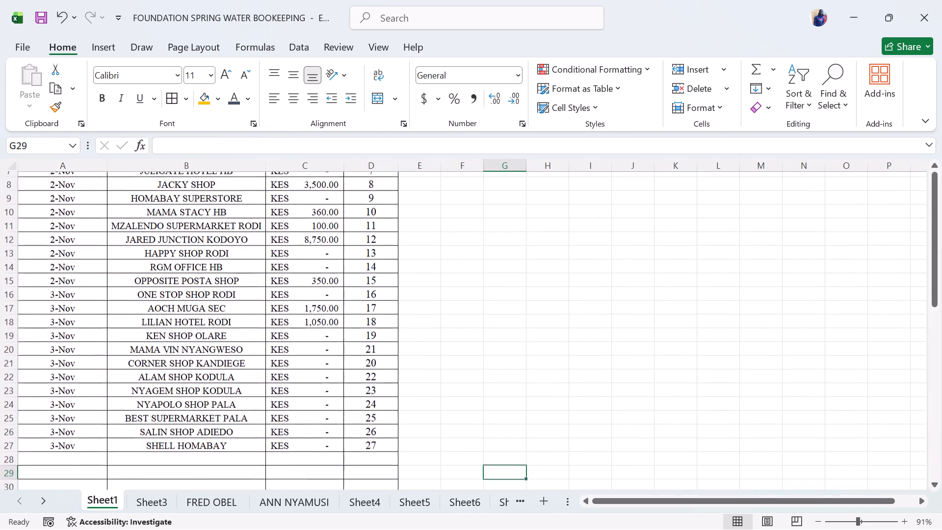
scroll(489, 259, "down", 1)
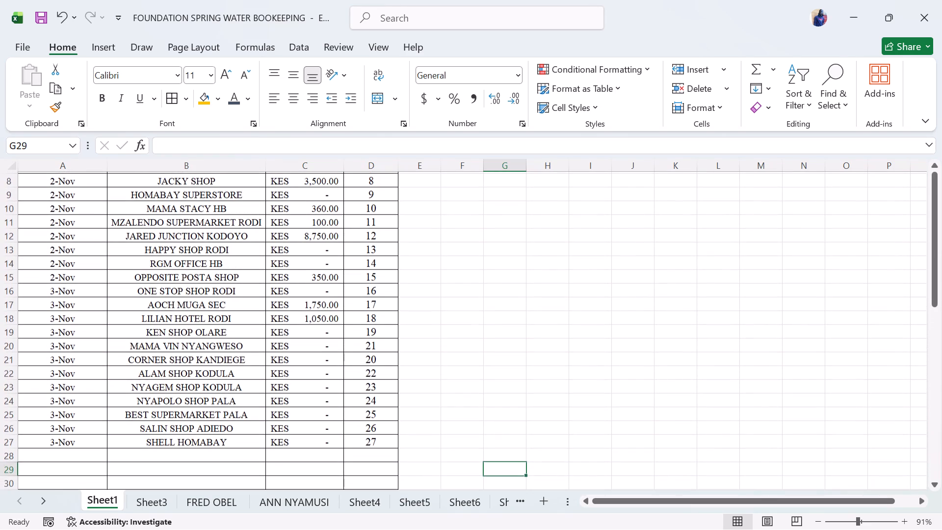
scroll(489, 259, "down", 3)
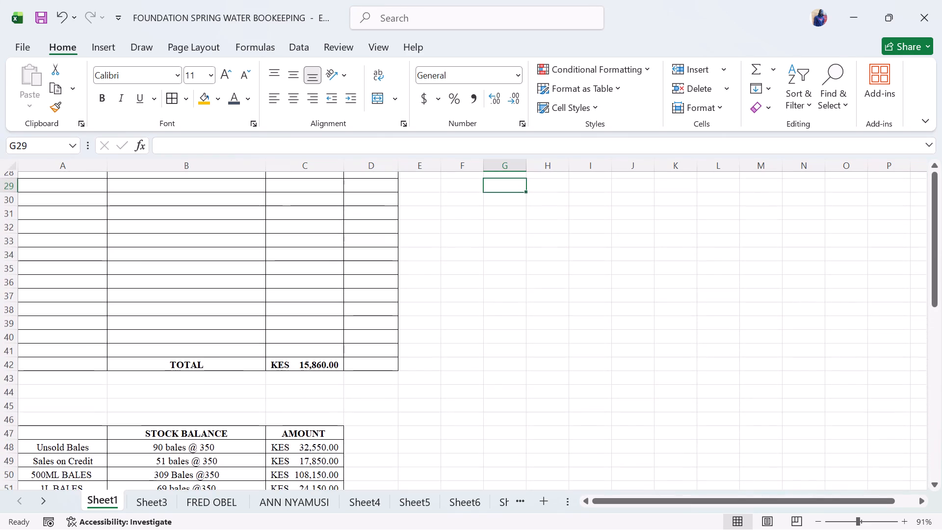
scroll(489, 259, "down", 1)
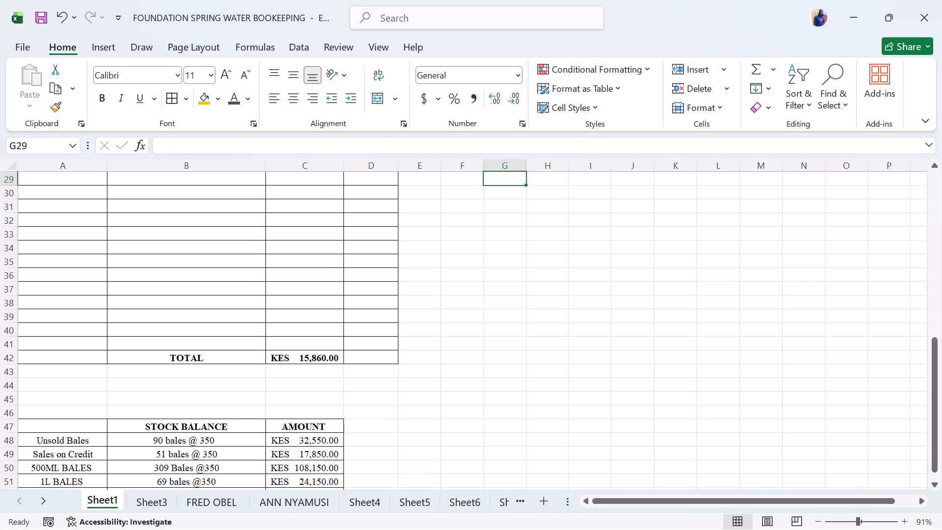
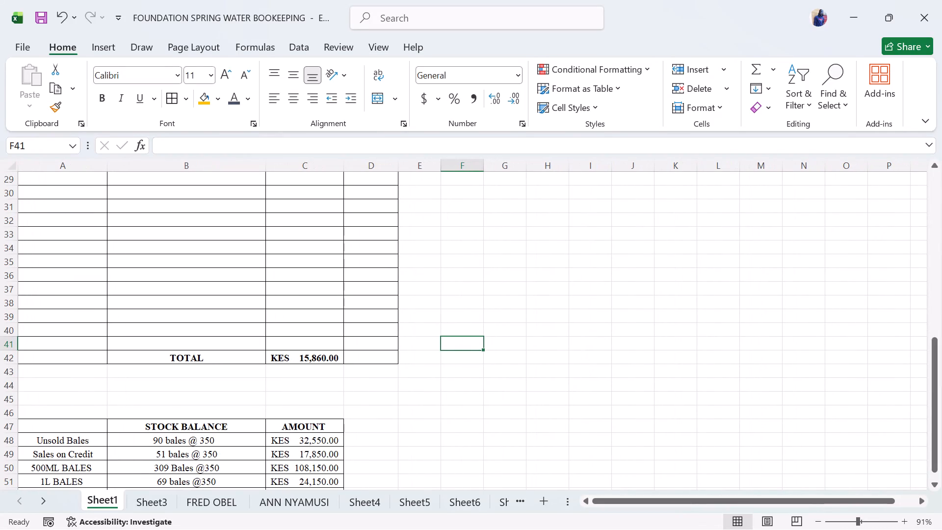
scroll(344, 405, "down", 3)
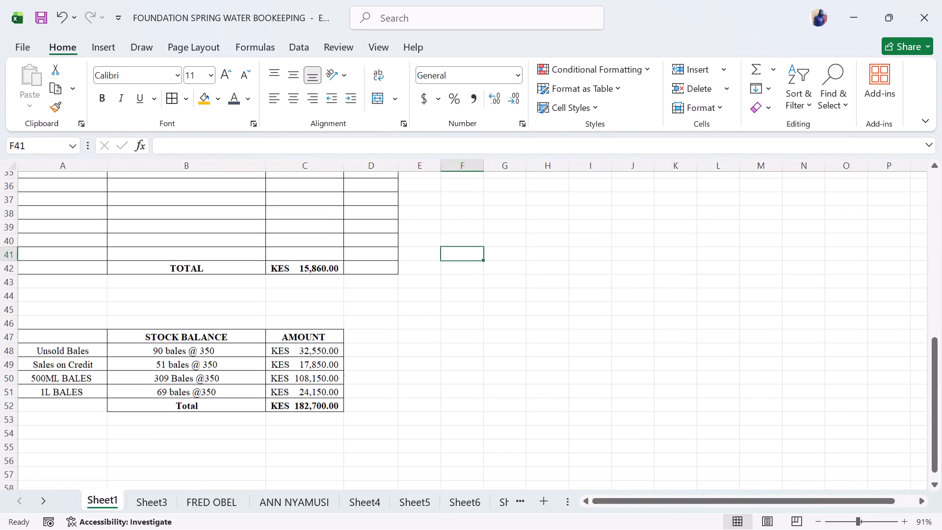
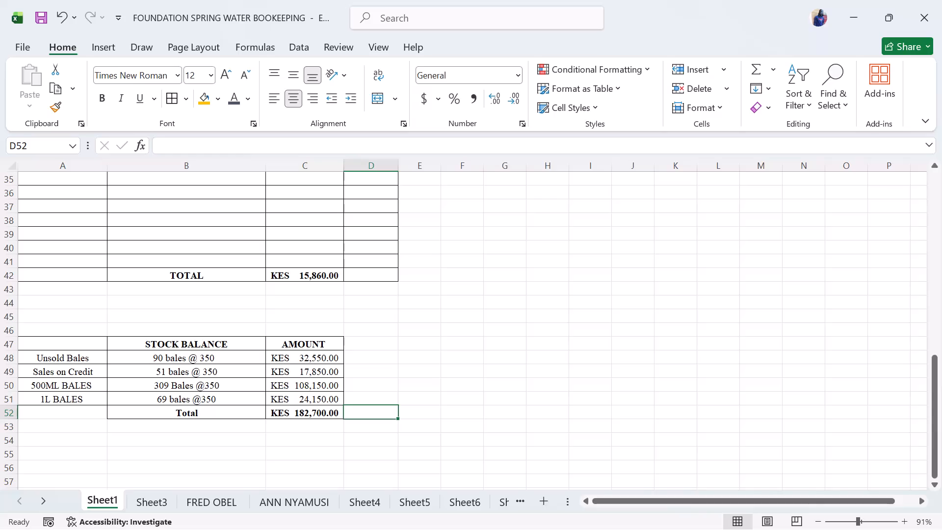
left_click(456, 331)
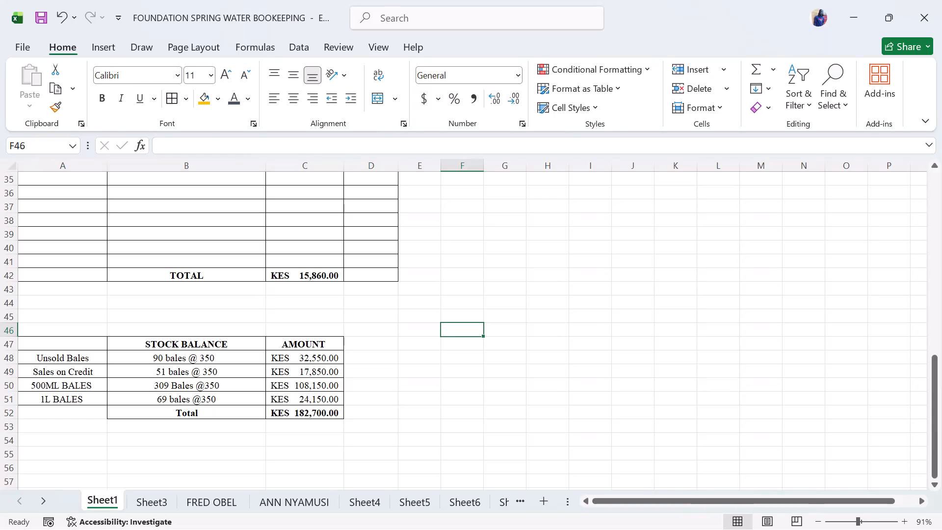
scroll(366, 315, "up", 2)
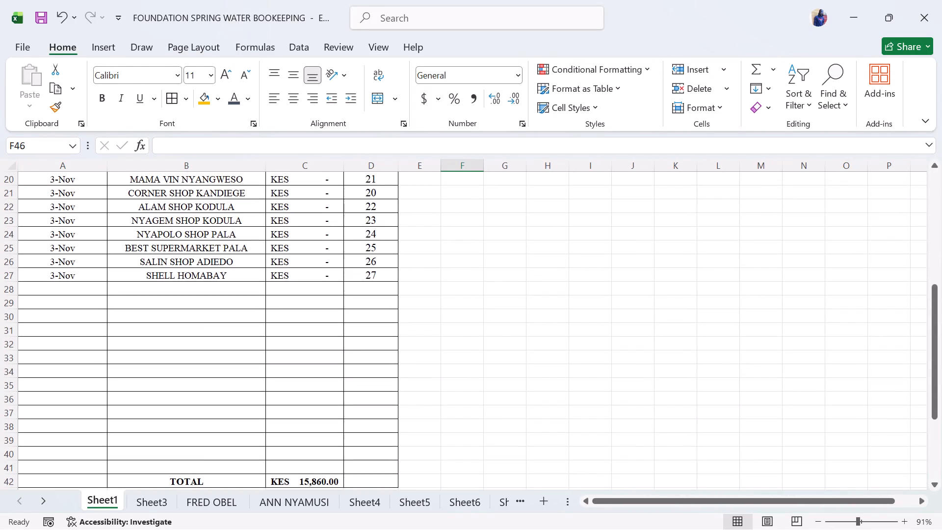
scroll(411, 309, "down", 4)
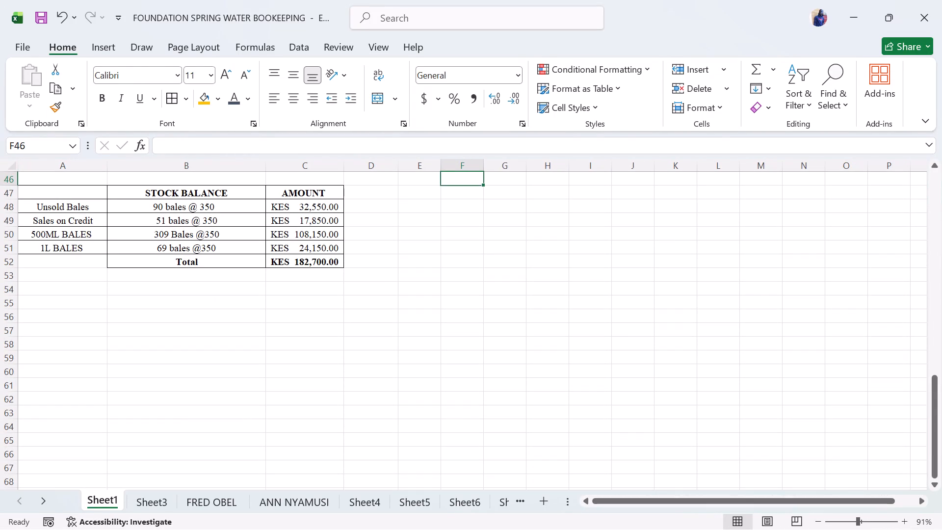
Go to the end of the sheet tabs and shrink the horizontal scroll bar to give the tabs more room.
triple_click(52, 501)
triple_click(52, 501)
triple_click(52, 501)
triple_click(52, 501)
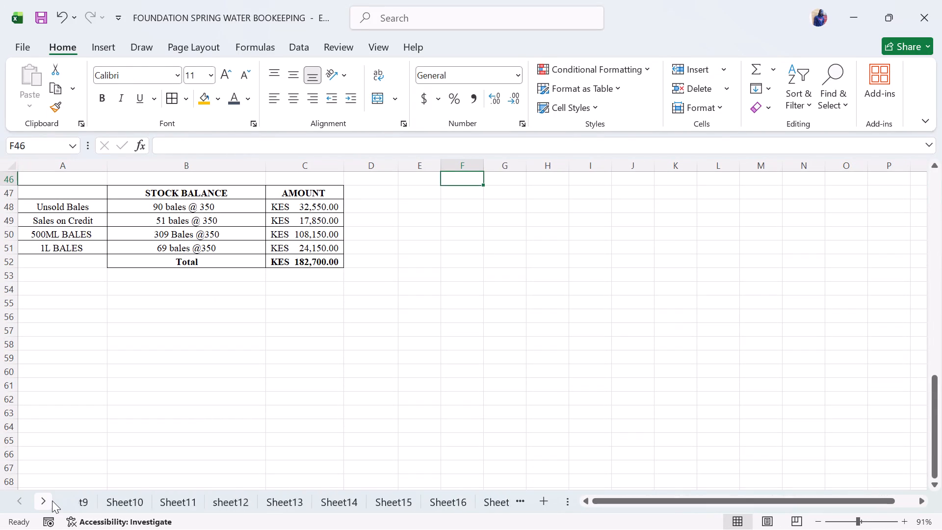
triple_click(52, 501)
triple_click(52, 501)
triple_click(52, 501)
triple_click(52, 501)
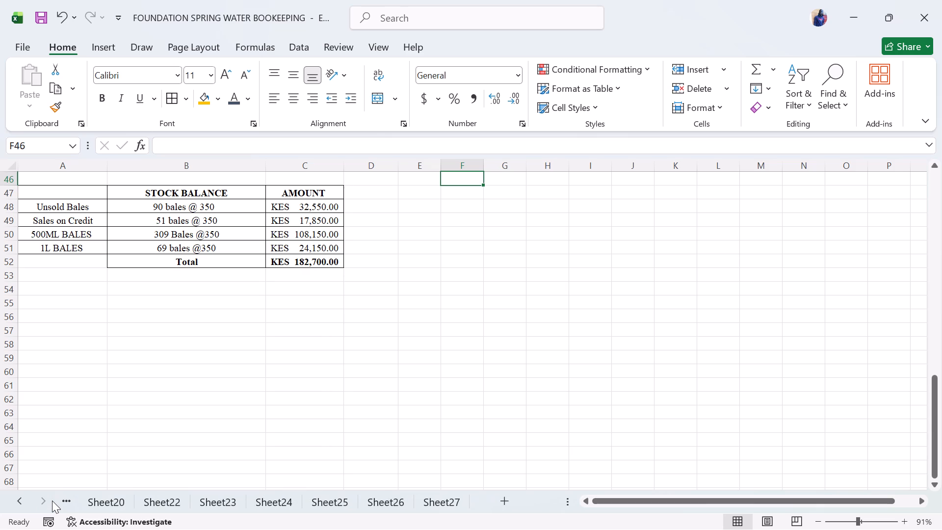
left_click(52, 501)
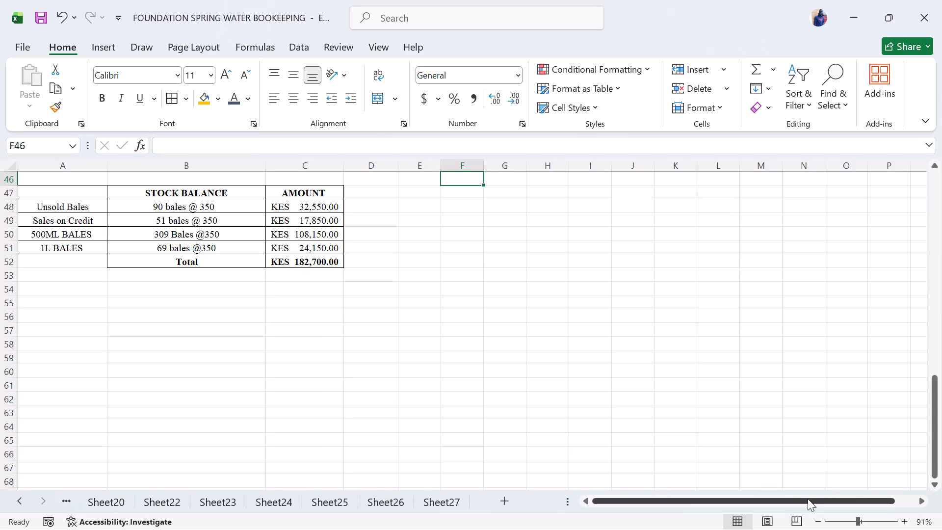
left_click(917, 495)
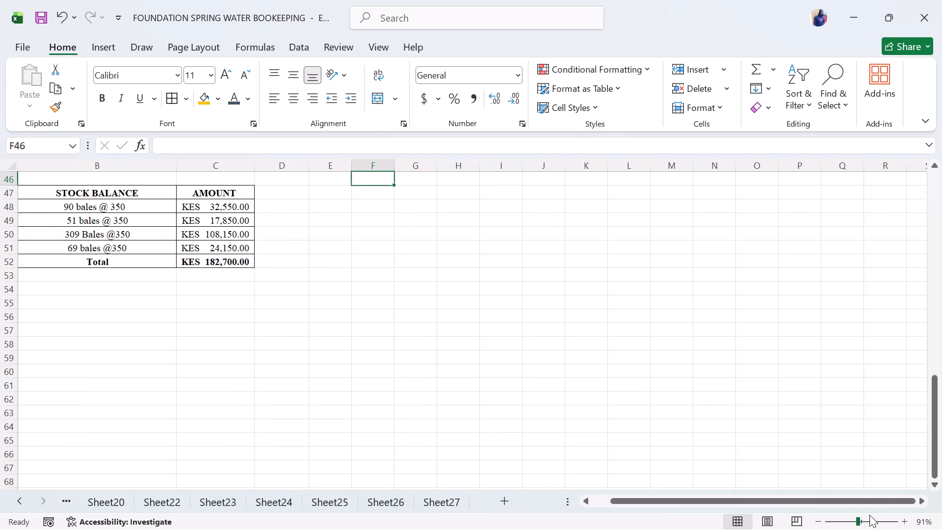
left_click_drag(856, 503, 736, 518)
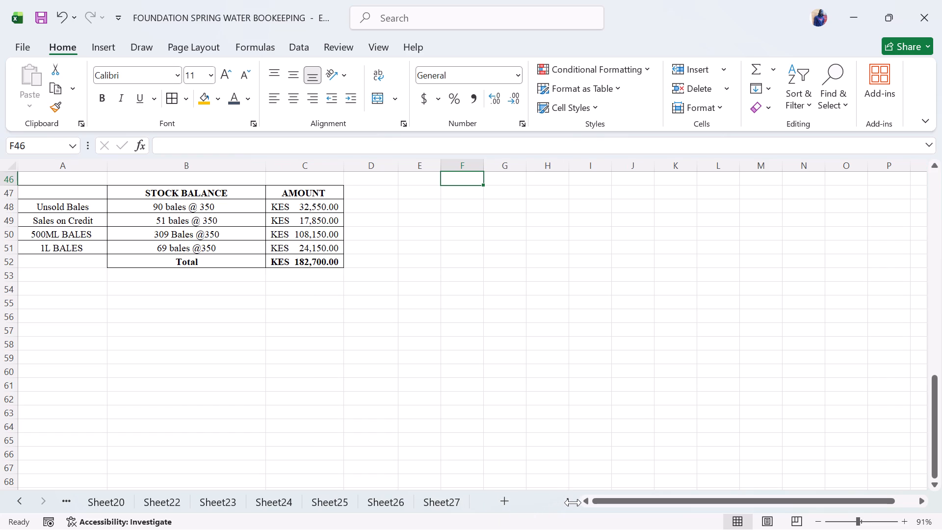
left_click_drag(573, 503, 777, 500)
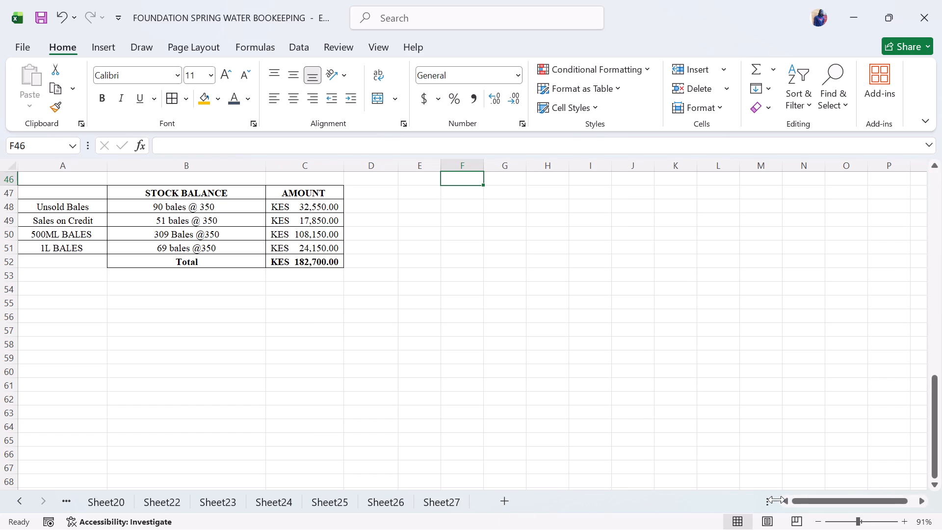
left_click_drag(777, 500, 891, 486)
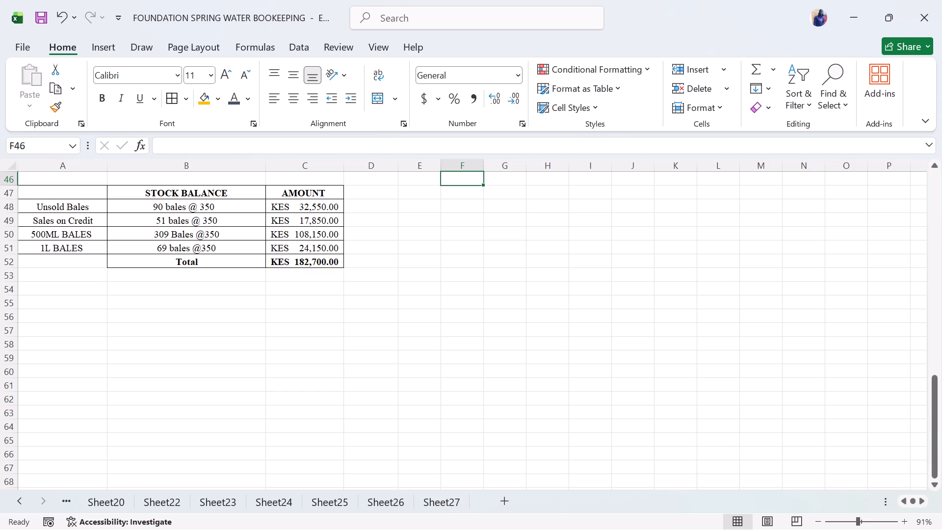
Add a new blank worksheet directly after Sheet27, the SHELL HOMABAY ledger.
triple_click(26, 502)
left_click(26, 502)
triple_click(26, 502)
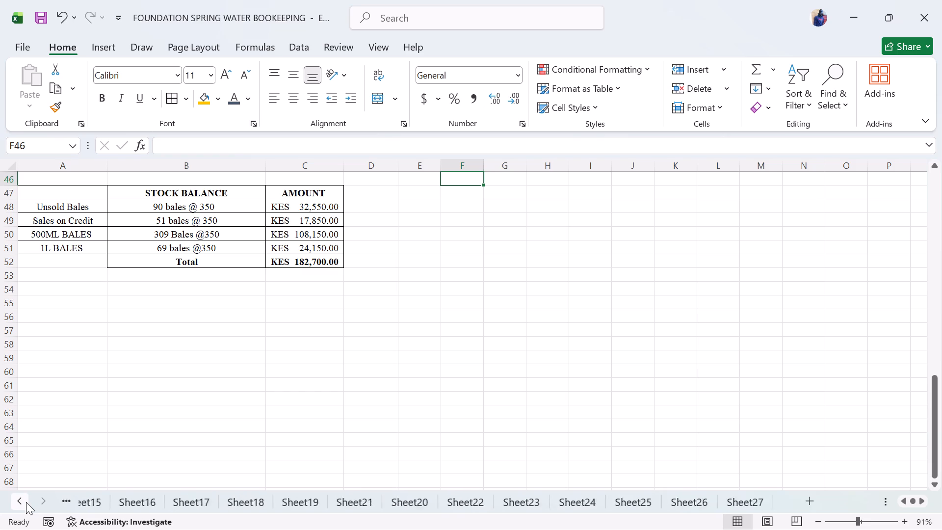
left_click(26, 502)
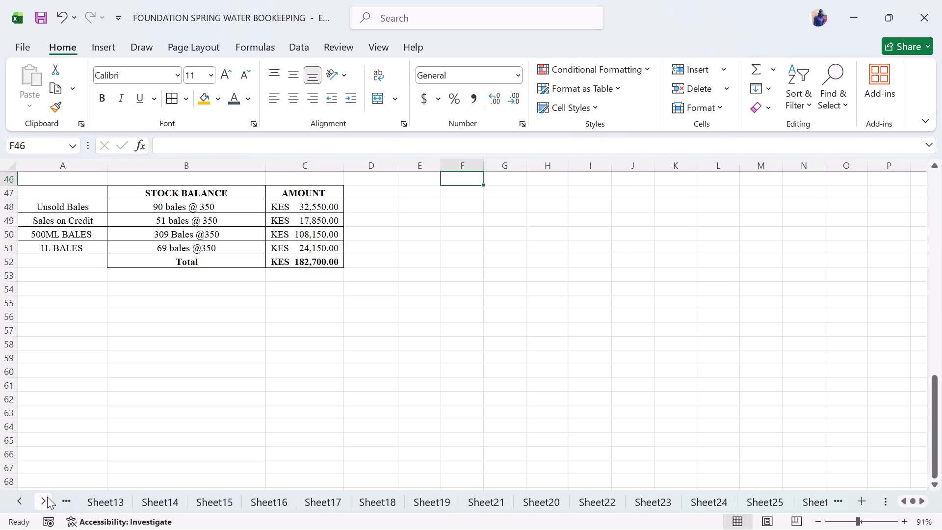
left_click(47, 497)
double_click(47, 497)
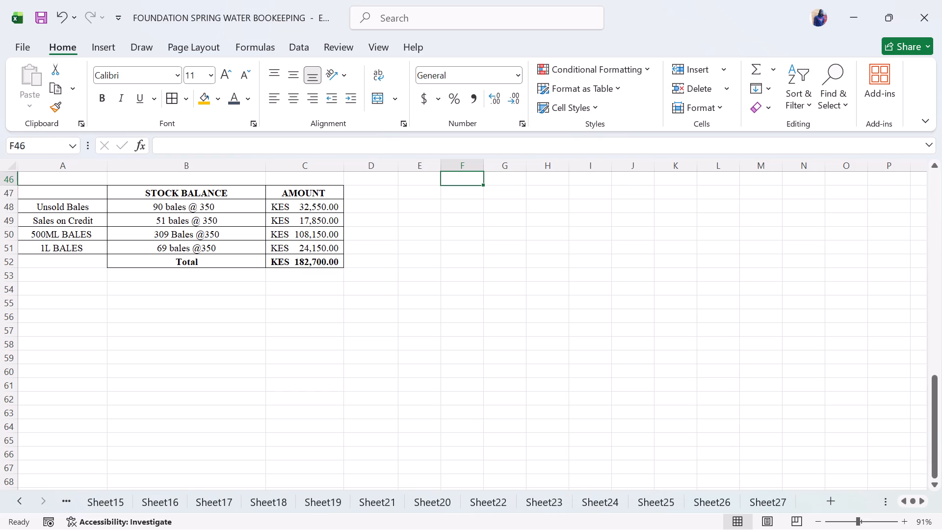
left_click(782, 499)
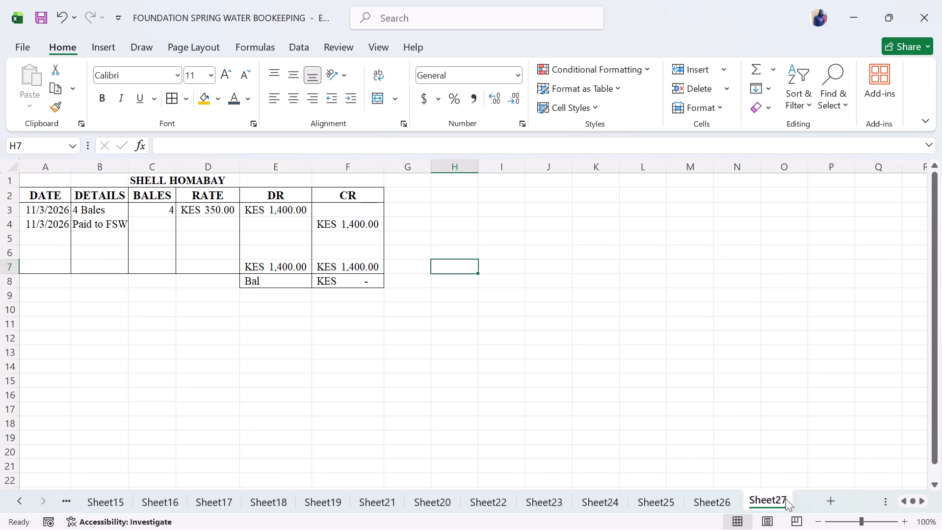
left_click(820, 501)
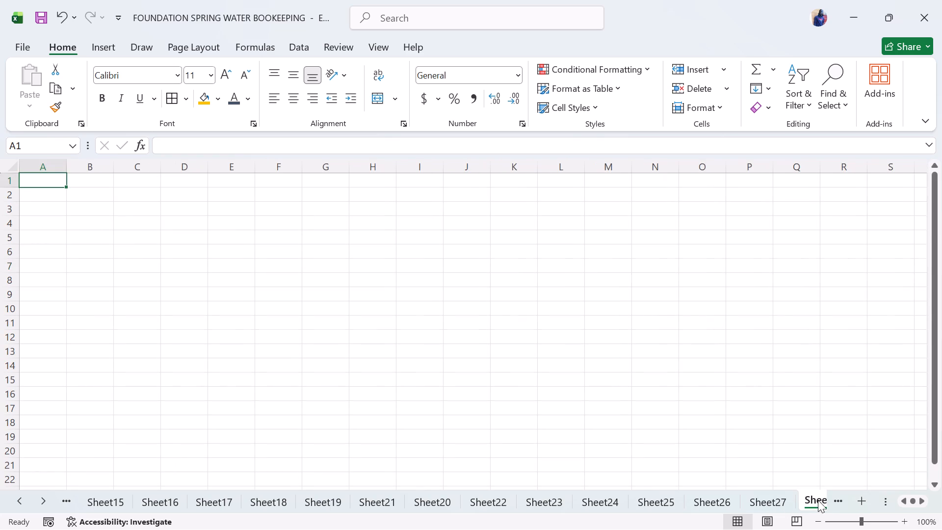
left_click_drag(821, 501, 808, 502)
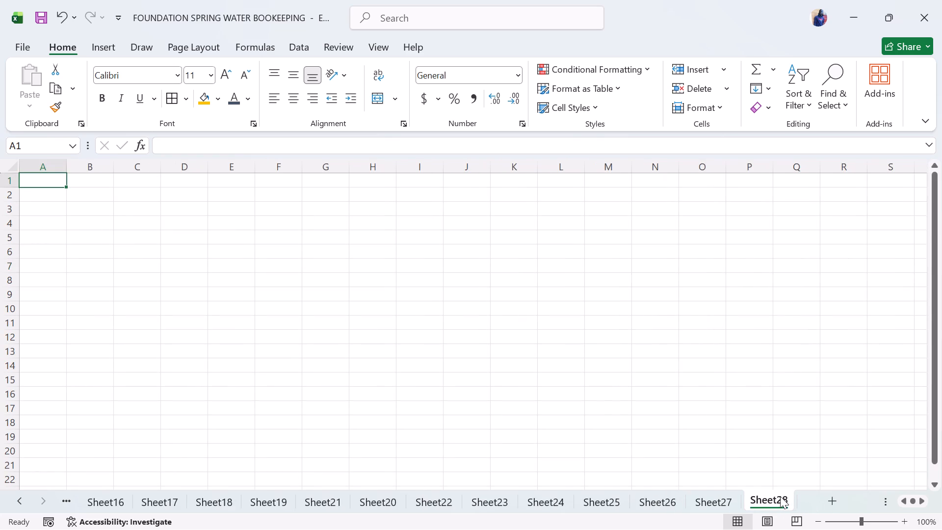
Copy the ledger heading row, DATE to CR, from row 2 of Sheet27 into row 2 of the new sheet.
left_click(725, 505)
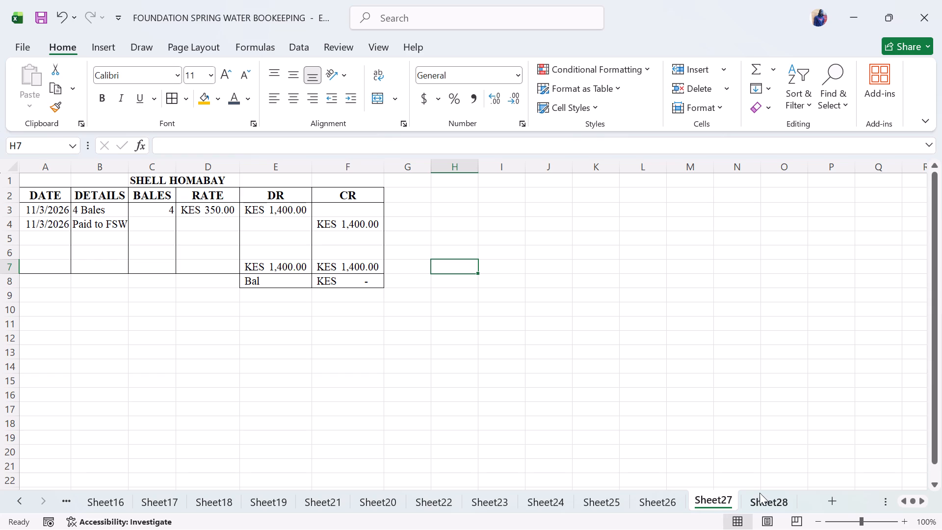
left_click(93, 180)
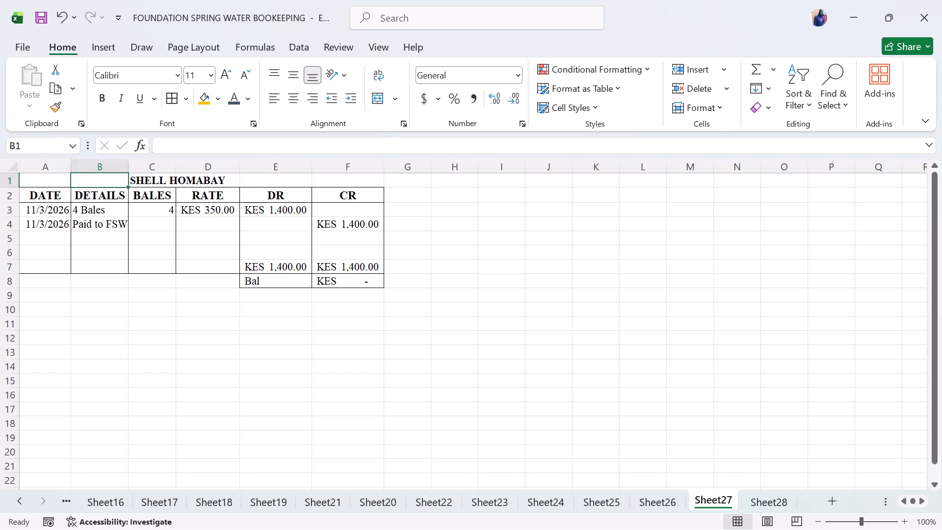
left_click_drag(52, 182, 363, 185)
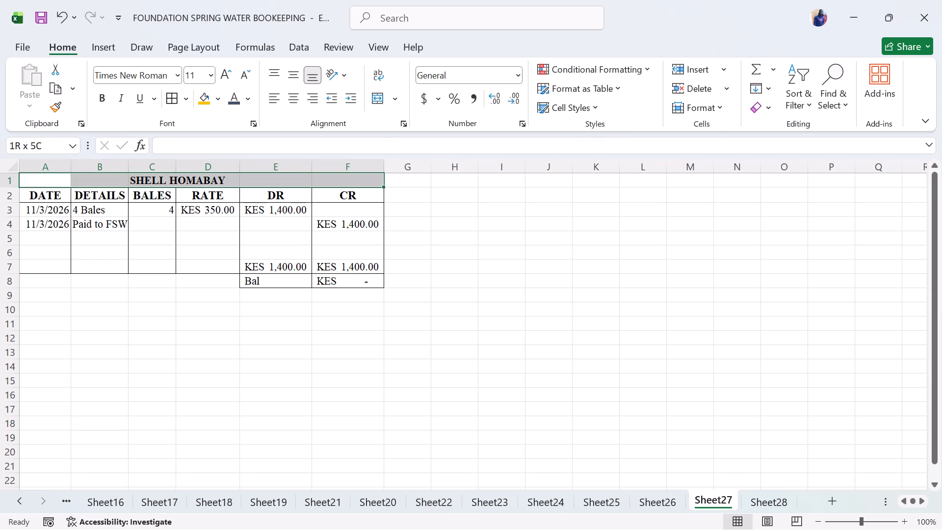
left_click_drag(363, 185, 364, 185)
left_click_drag(30, 194, 381, 194)
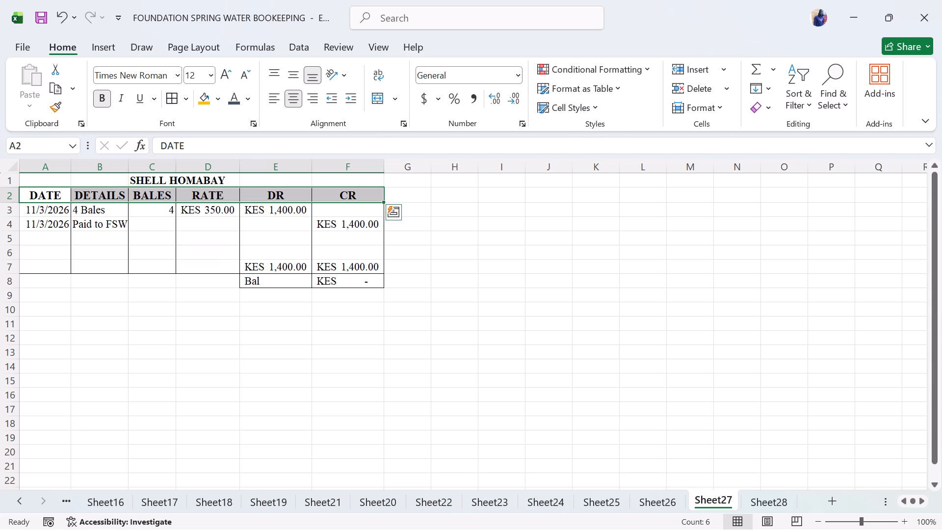
key("ctrl+c")
left_click(774, 494)
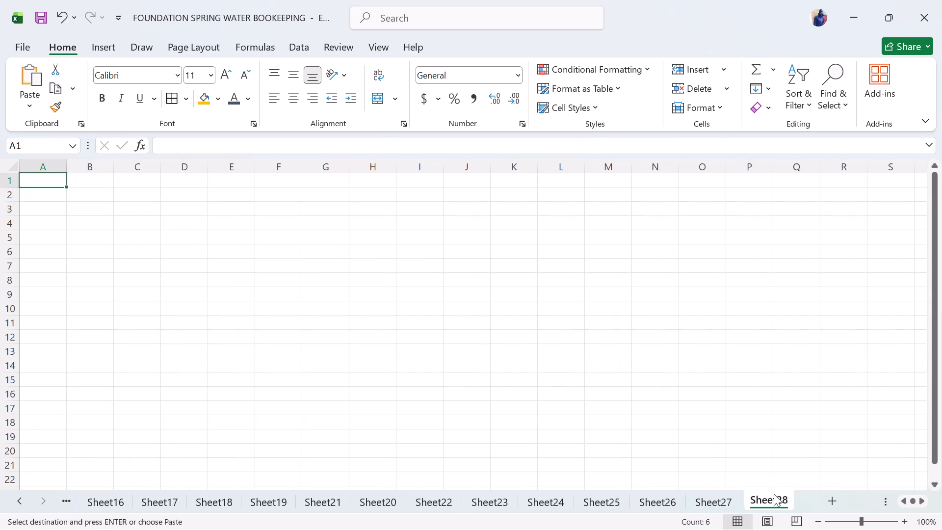
left_click_drag(52, 195, 286, 191)
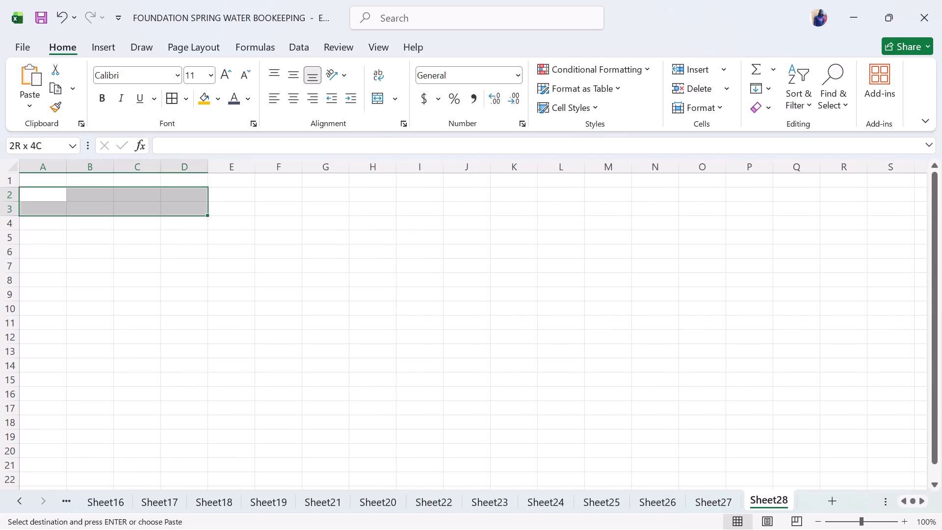
left_click_drag(286, 191, 416, 200)
key("ctrl+v")
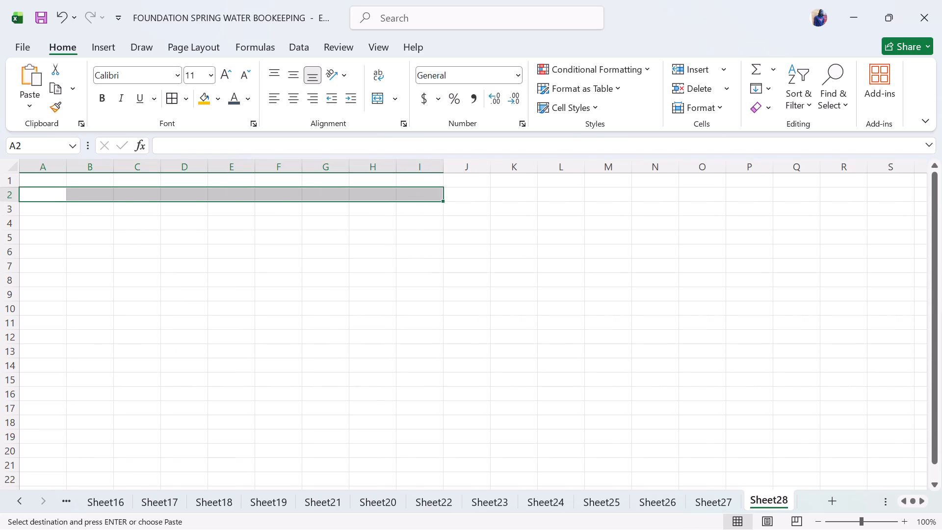
Enter the ledger title GTI TOM MBOYA HOMABAY in cell C1 above the headings.
left_click(129, 180)
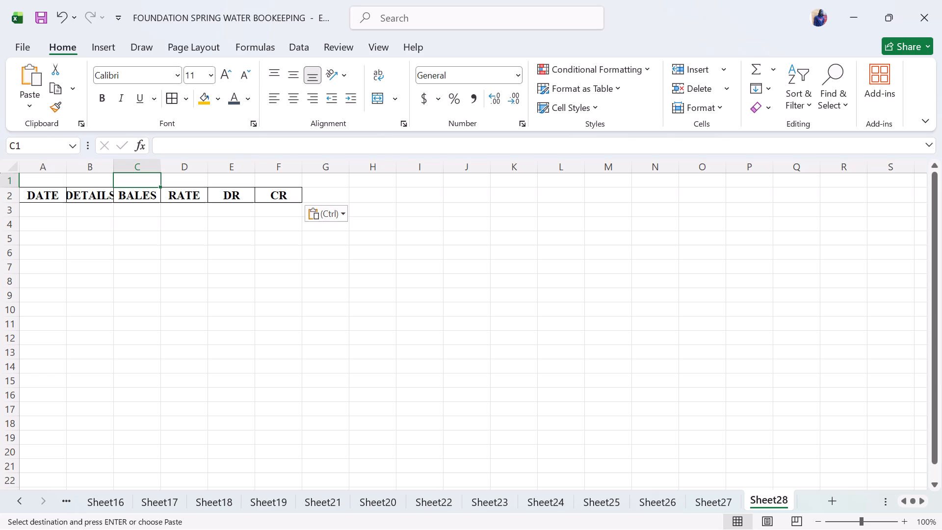
type("gti")
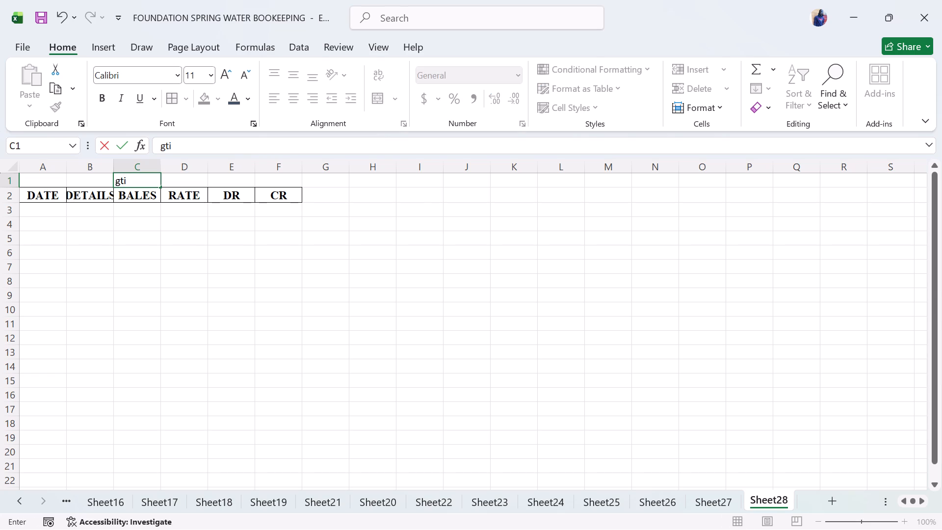
key("BackSpace")
key("BackSpace")
key("BackSpace")
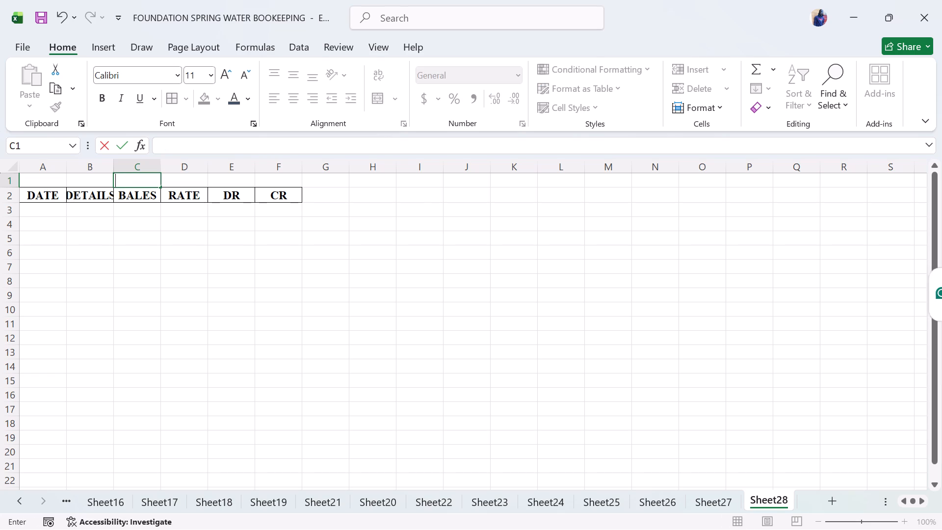
type("GTI")
key("space")
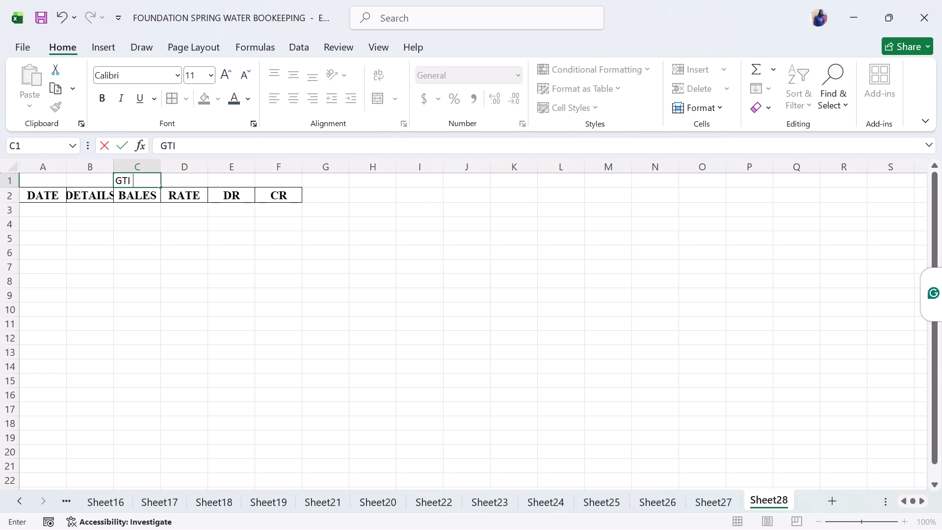
type("TOM MBOYA HOMABAY")
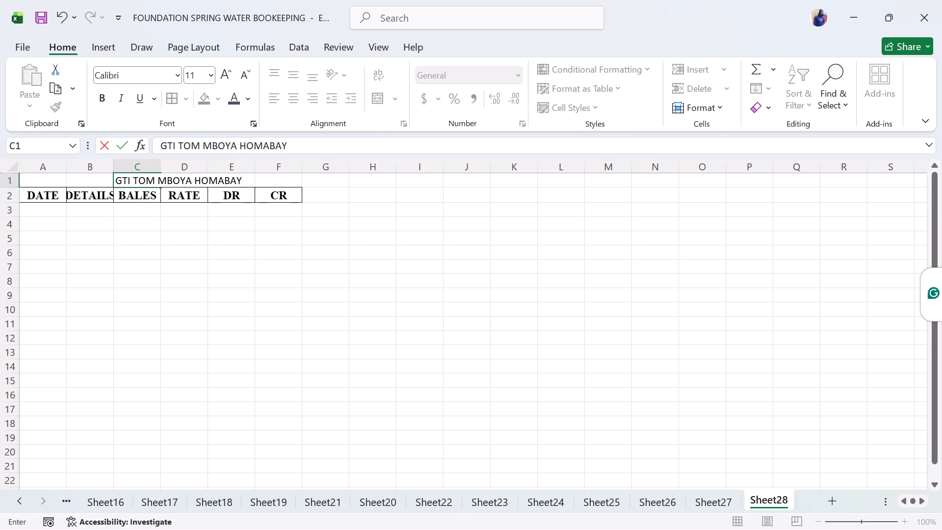
left_click(100, 206)
left_click(148, 197)
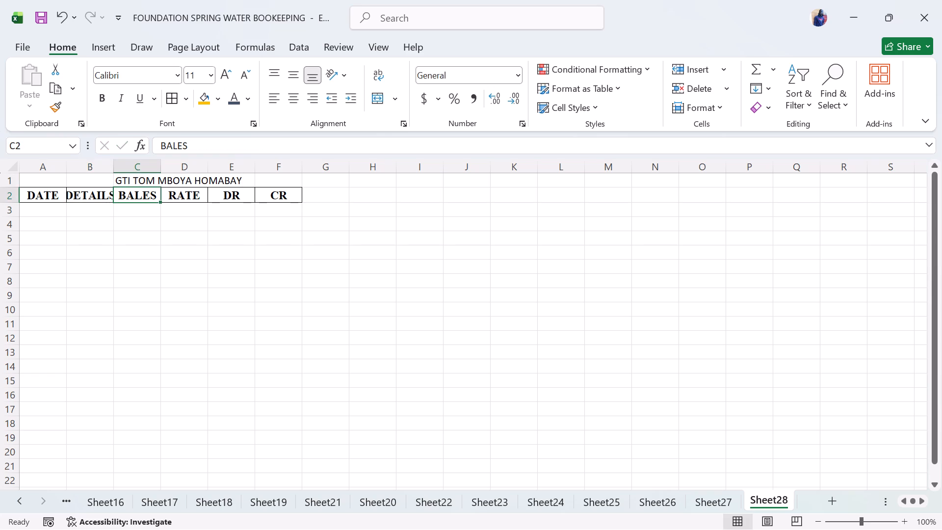
Enter the date 11/3/2026 in cell A3 and fit the DETAILS column width to its heading.
left_click(39, 209)
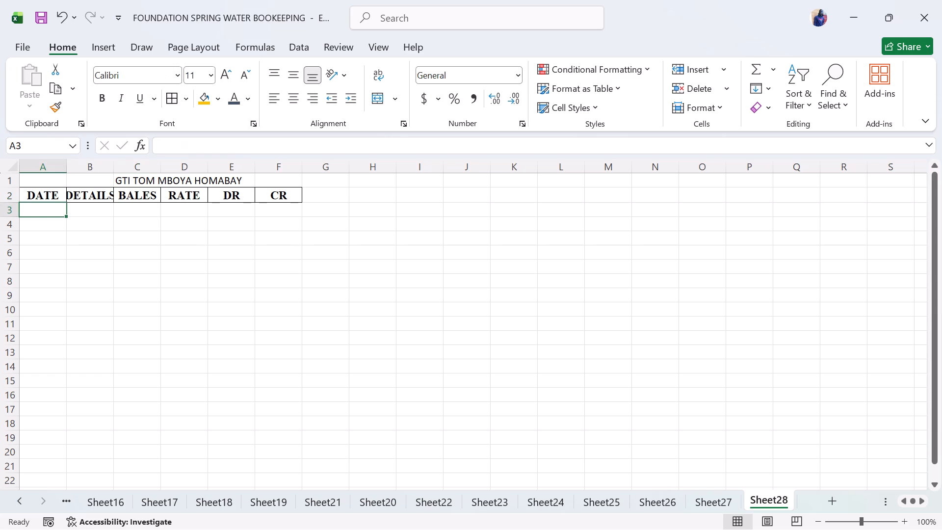
type("11/3")
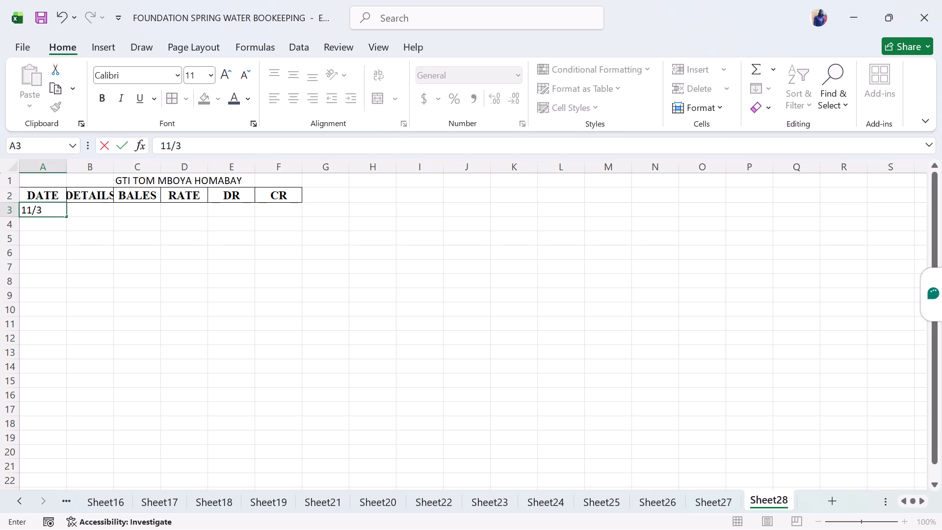
type("/2026")
double_click(114, 169)
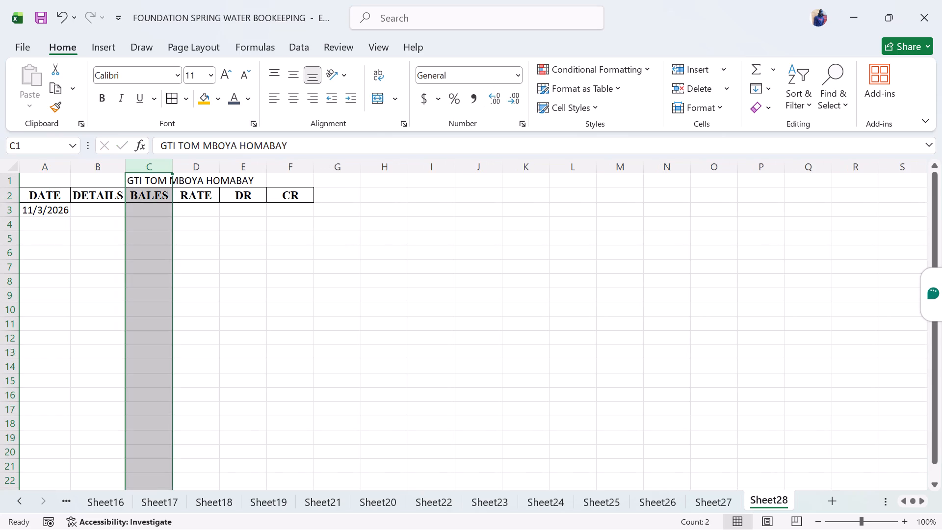
left_click(97, 208)
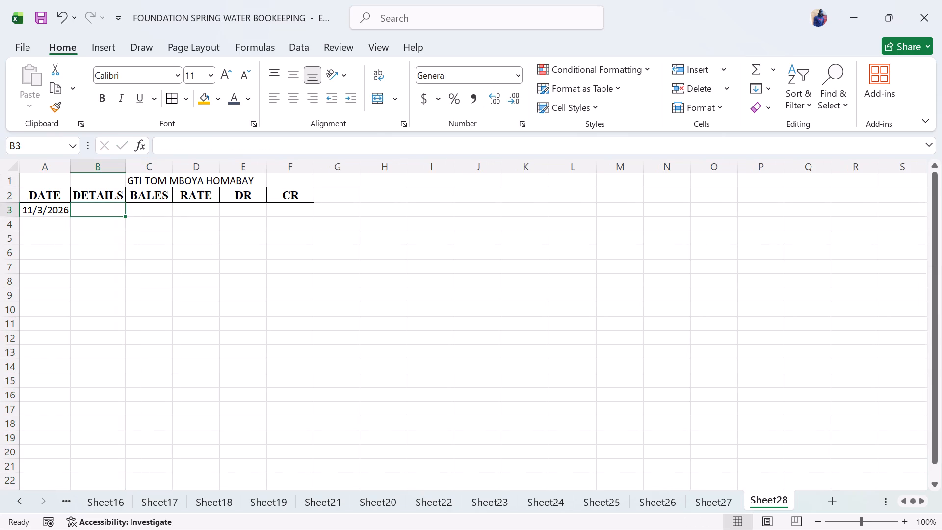
Fill the 11/3/2026 row with 7 bales under DETAILS in B3 and the quantity 7 under BALES in C3.
type("7")
key("space")
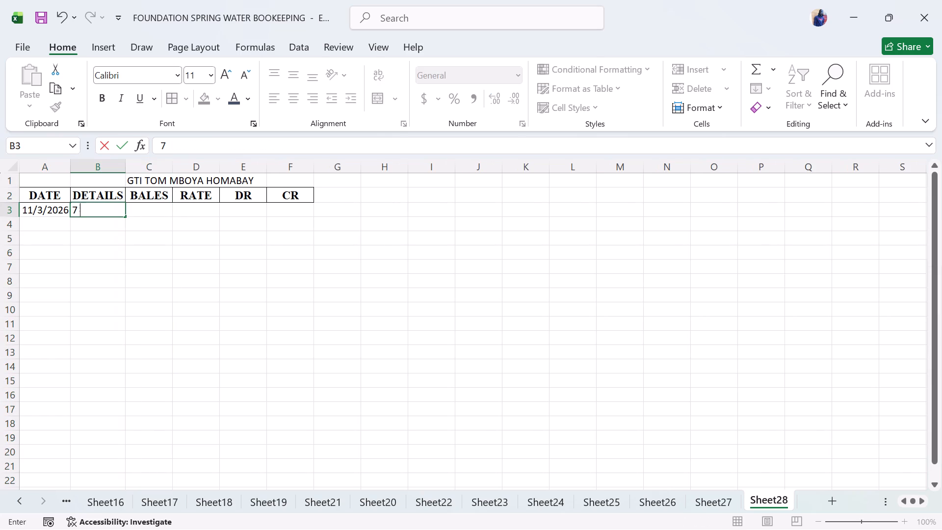
type("BALES")
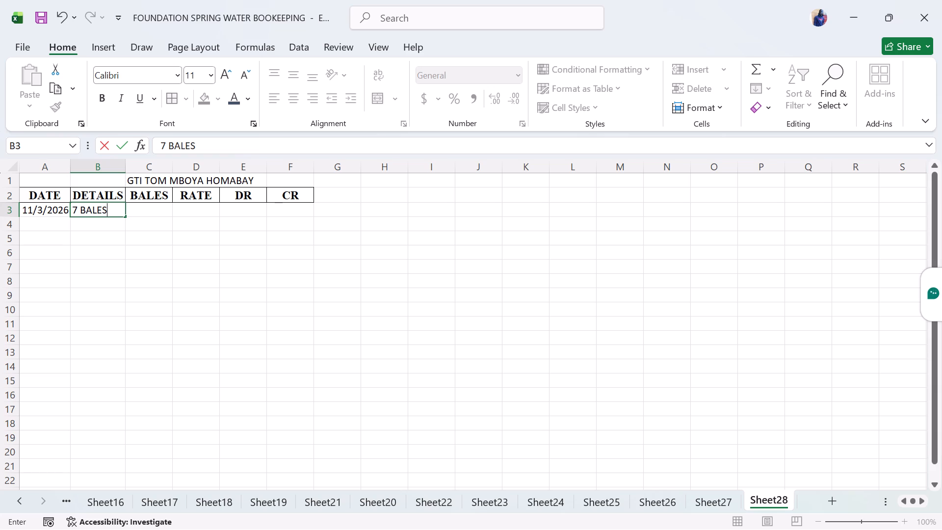
key("BackSpace")
key("BackSpace")
key("BackSpace")
key("BackSpace")
key("BackSpace")
type("bales")
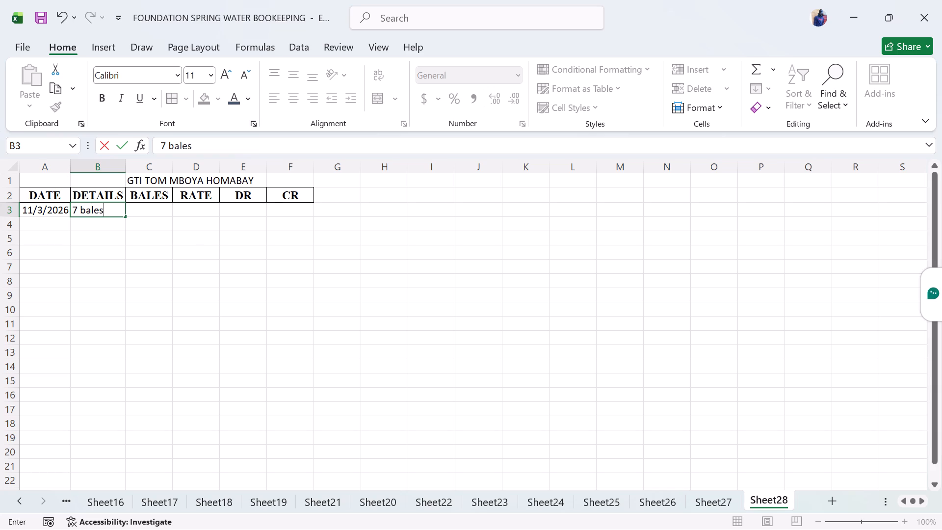
left_click(141, 205)
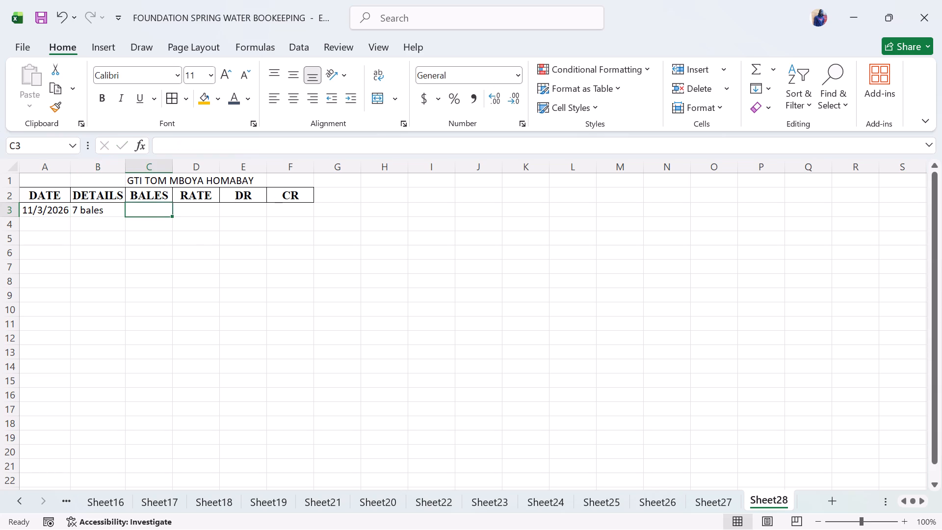
key("7")
left_click(206, 210)
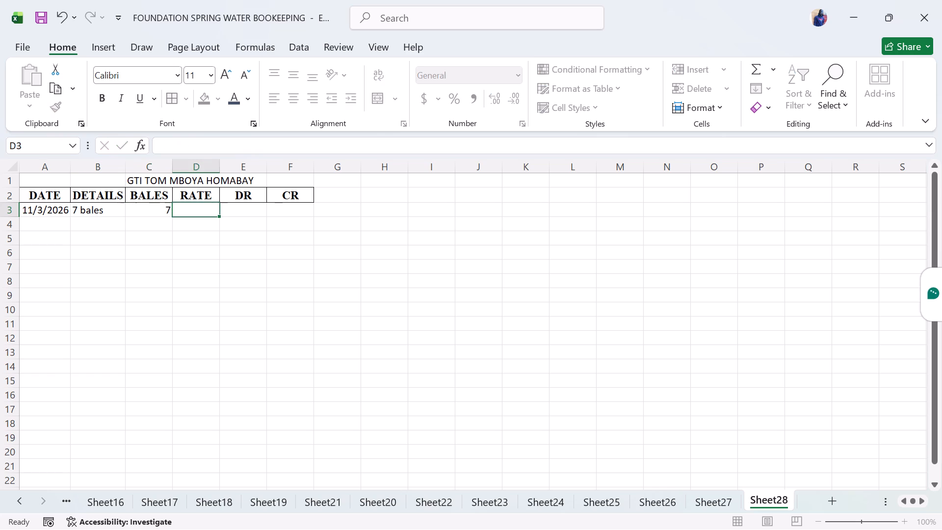
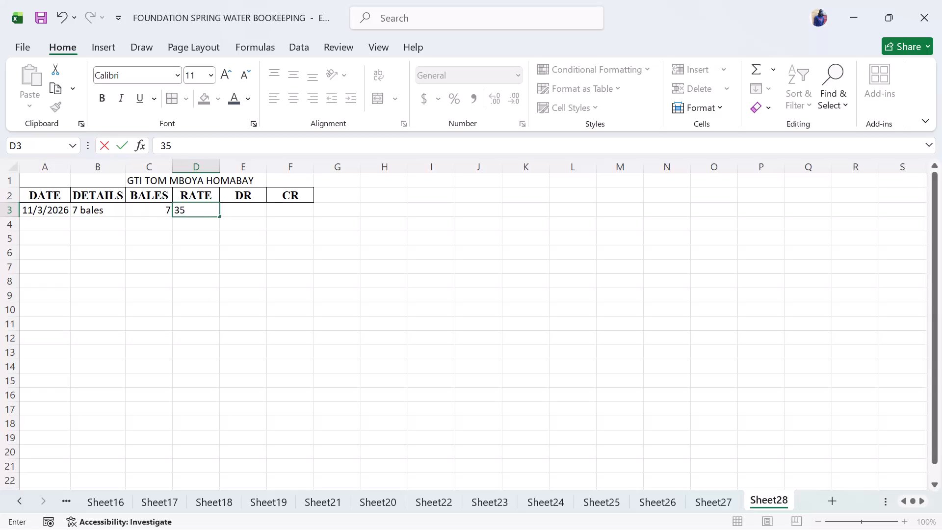
Enter the rate 350 under RATE in cell D3 of the 11/3/2026 row.
left_click(249, 212)
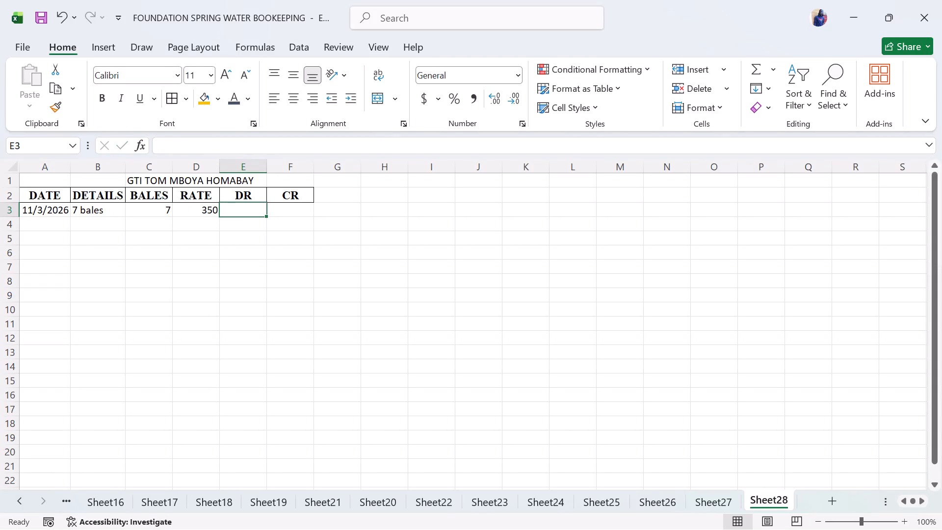
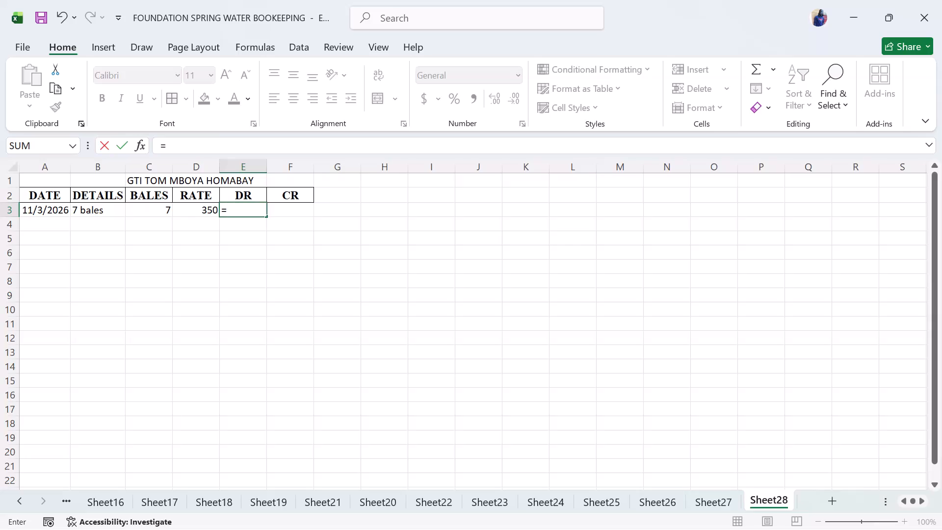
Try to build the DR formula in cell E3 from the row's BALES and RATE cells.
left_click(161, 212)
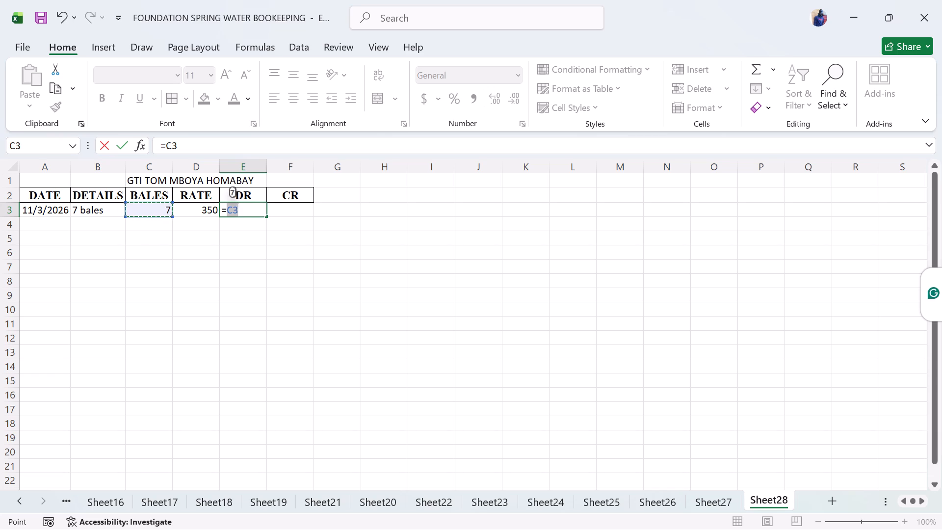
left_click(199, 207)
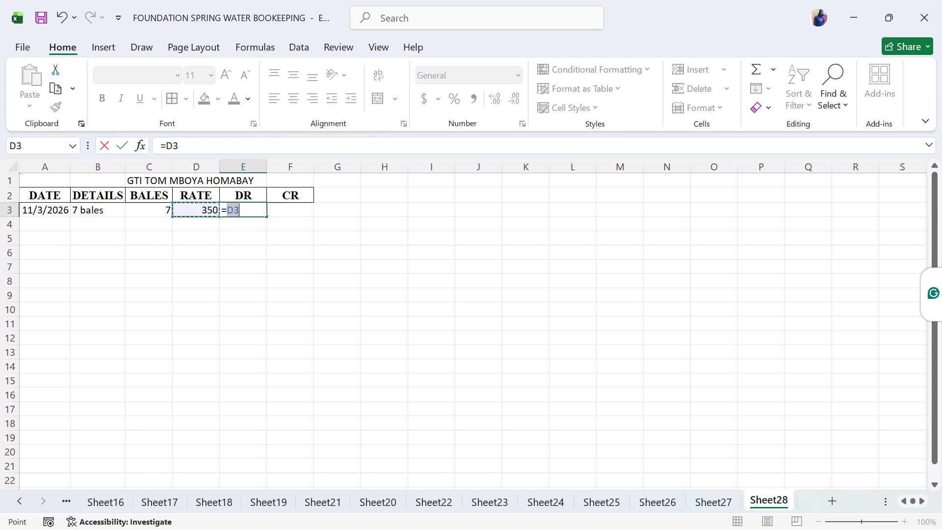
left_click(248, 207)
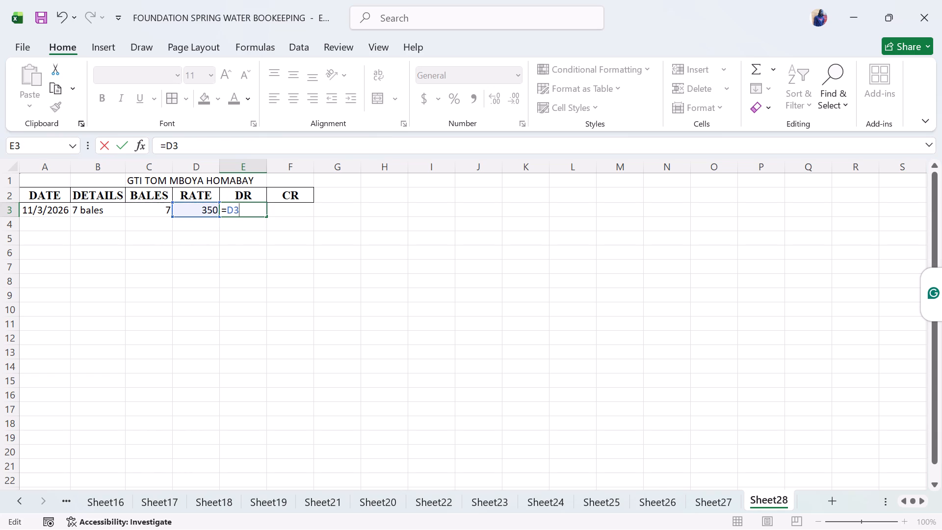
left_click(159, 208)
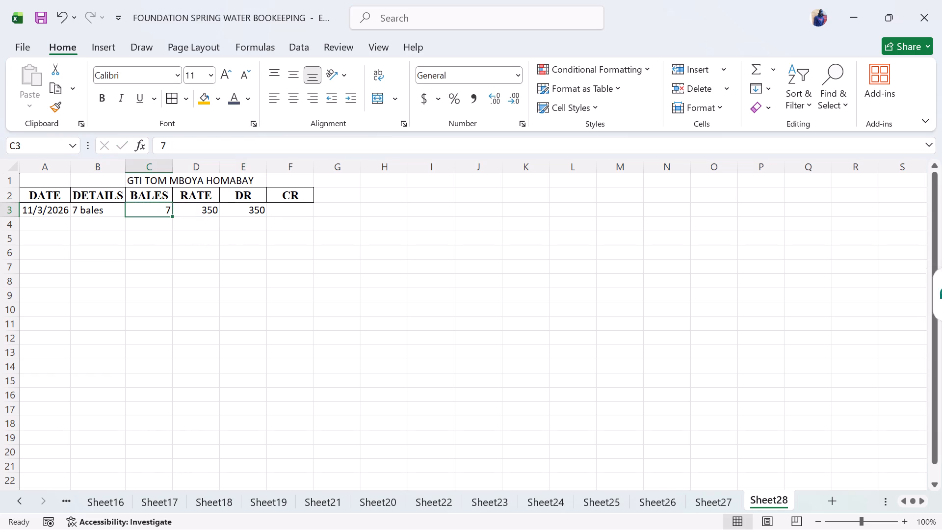
Enter the formula =C3*D3 in DR cell E3, multiplying bales by rate for the 11/3/2026 row.
left_click(257, 211)
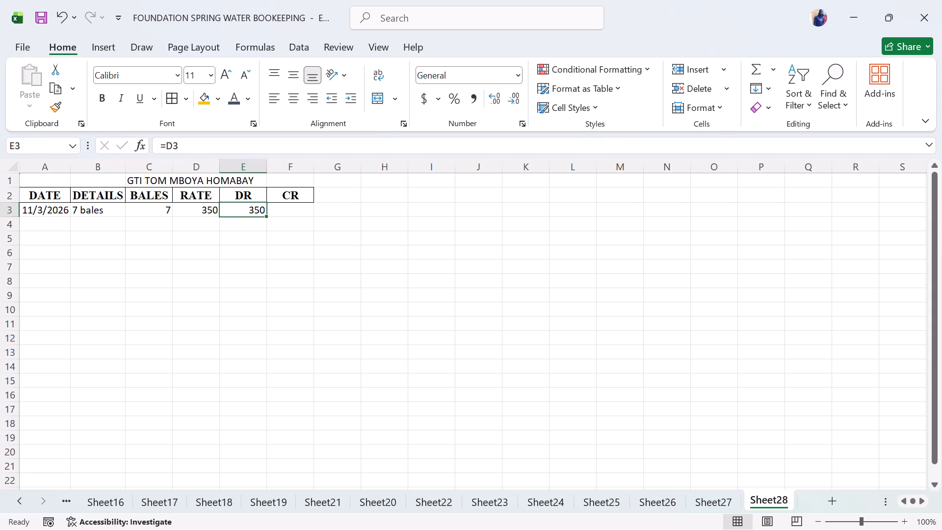
key("equal")
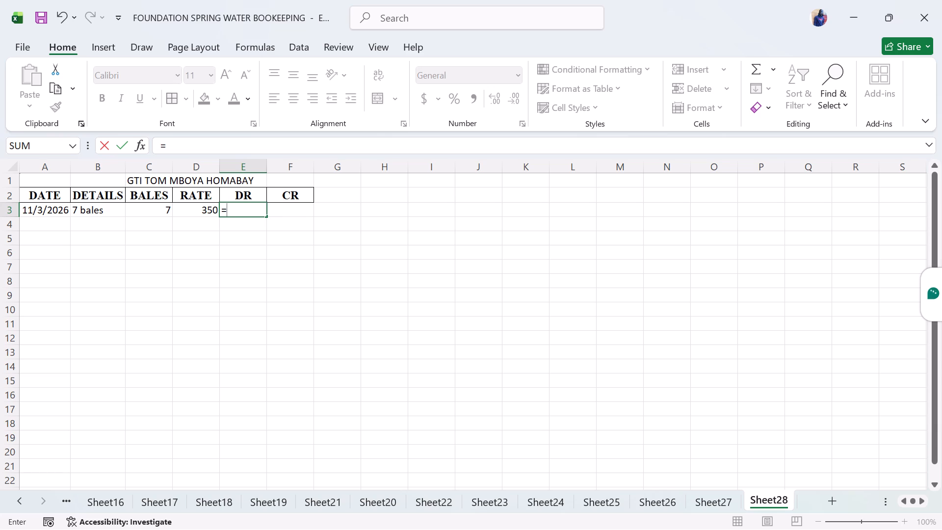
left_click(173, 208)
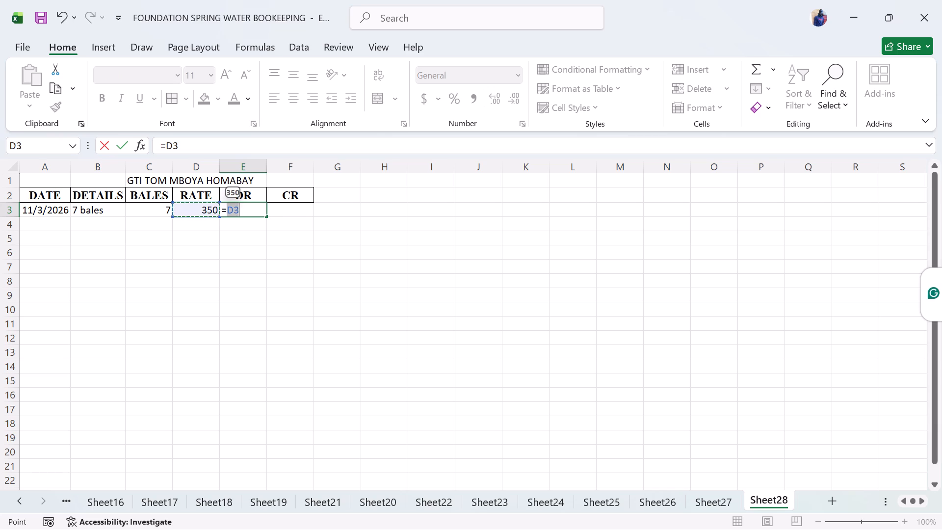
left_click(156, 209)
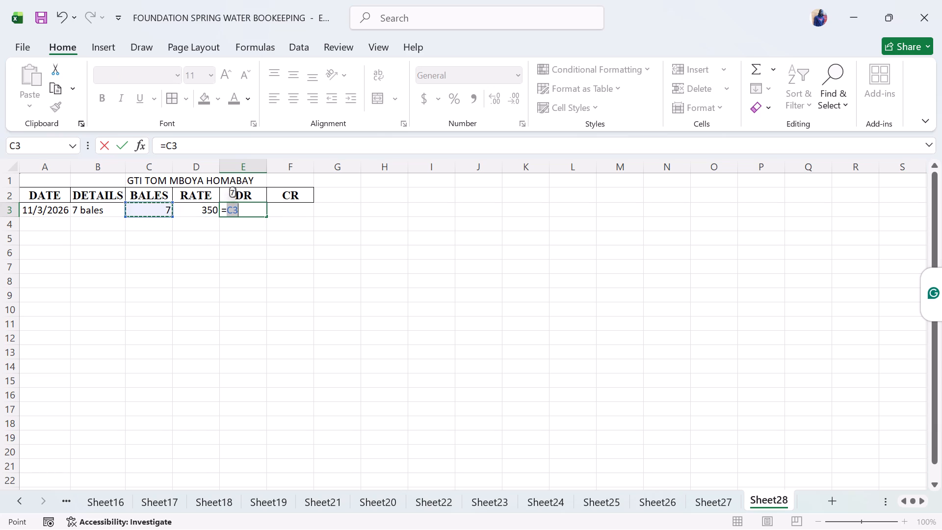
key("shift+asterisk")
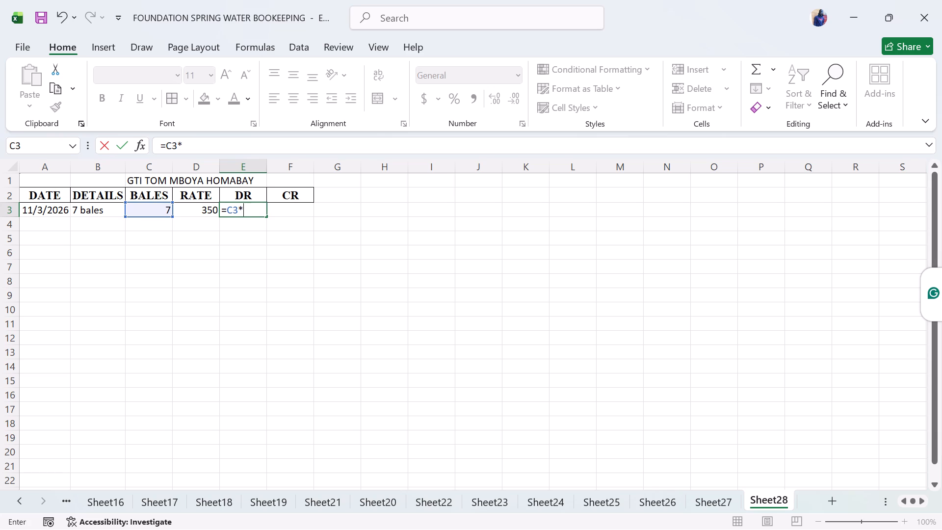
left_click(198, 206)
key("Return")
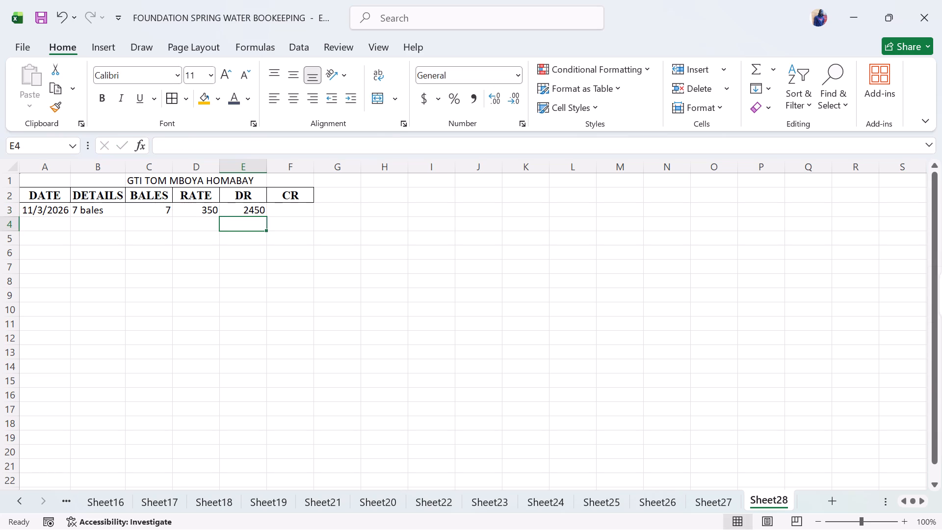
Select the CR cell F3 of the 11/3/2026 row.
left_click(290, 209)
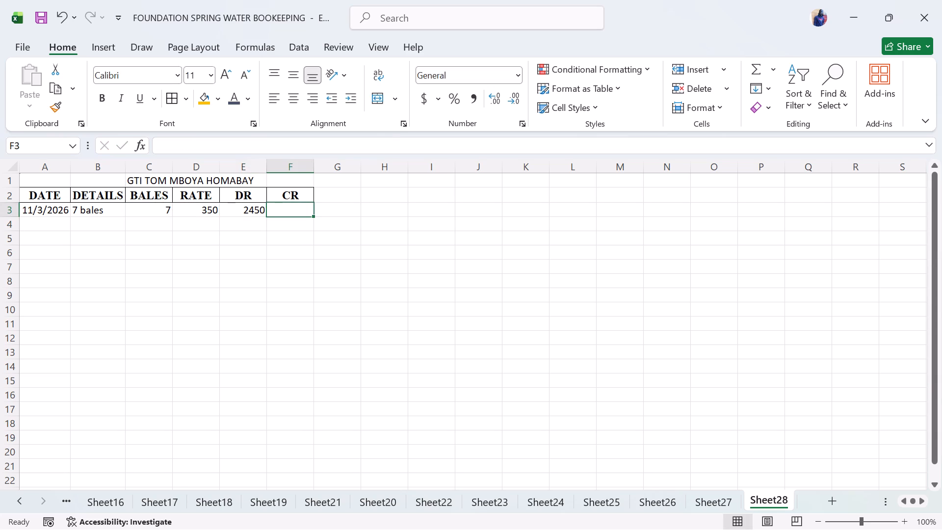
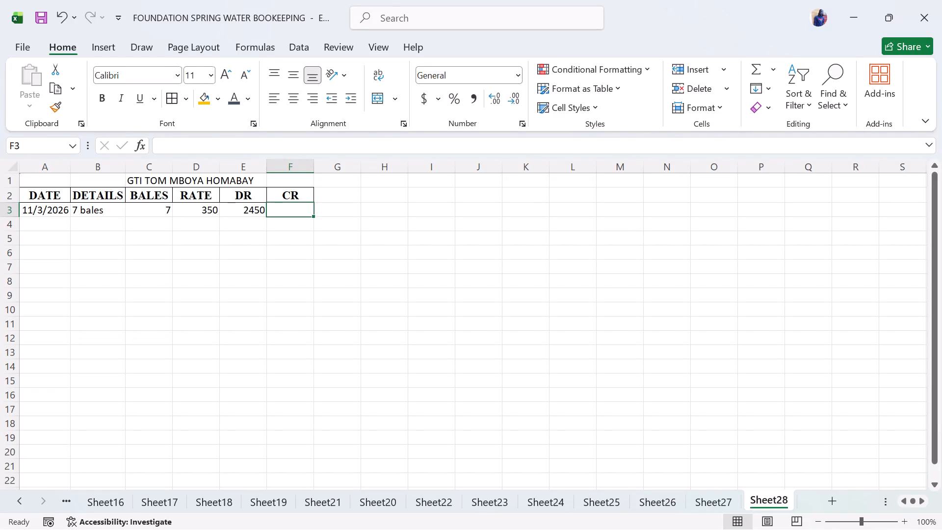
Make the ledger title GTI TOM MBOYA HOMABAY in row 1 bold.
left_click_drag(129, 180, 261, 181)
key("ctrl+b")
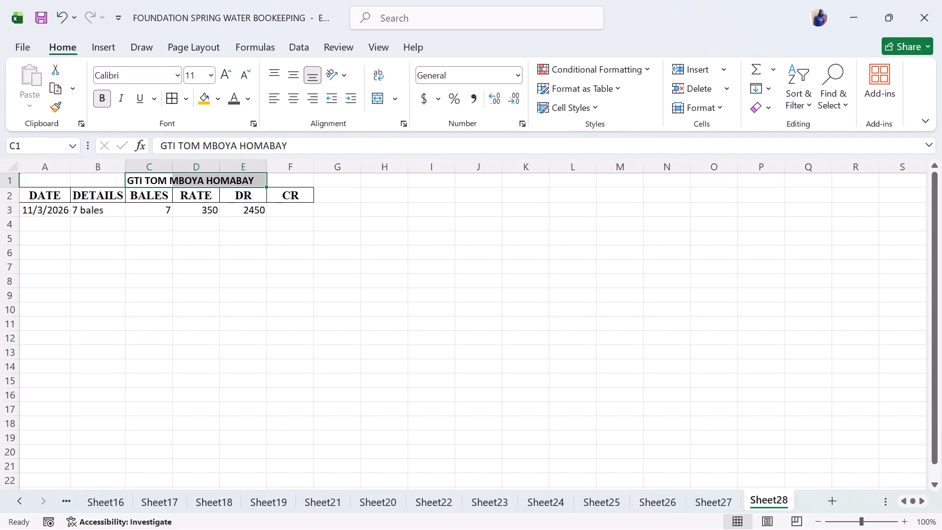
Centre the contents of the DETAILS and DATE columns (B and A) horizontally.
left_click(201, 211)
left_click(90, 210)
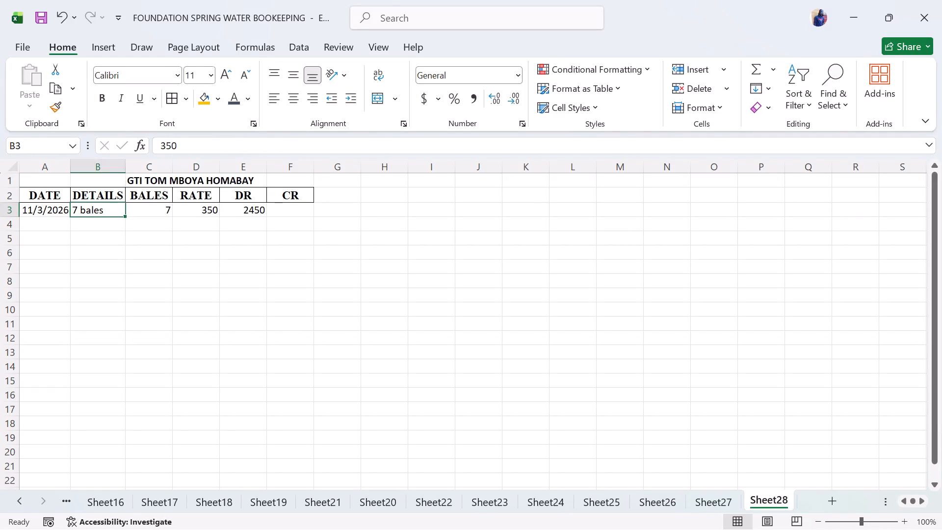
left_click(99, 162)
left_click(288, 97)
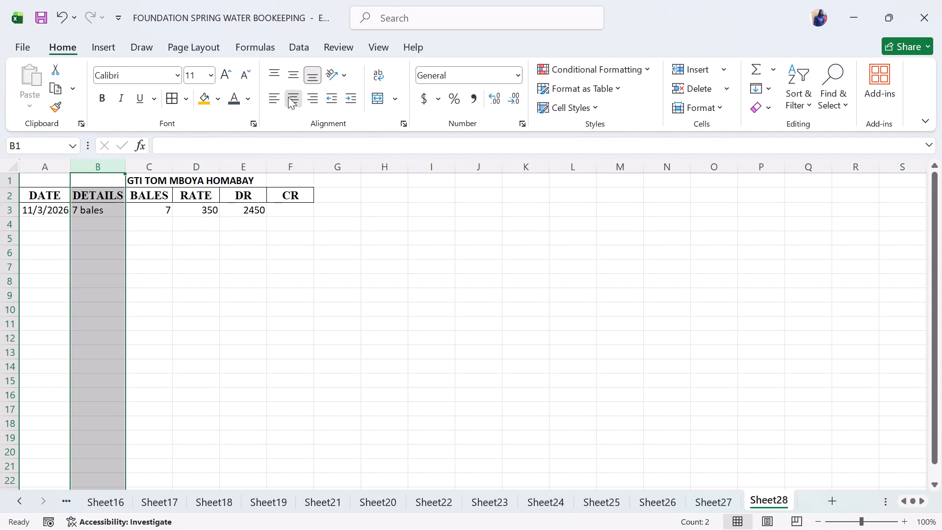
left_click(53, 165)
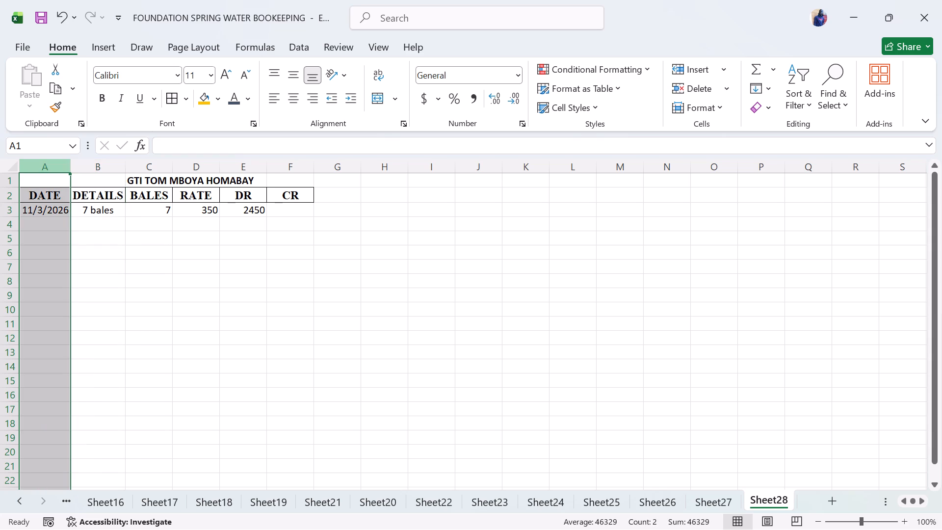
left_click(277, 97)
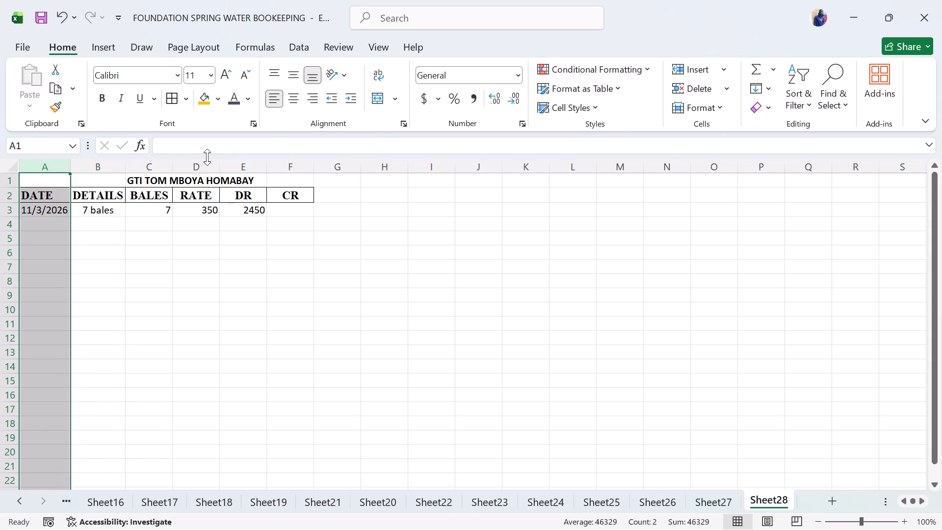
left_click(290, 90)
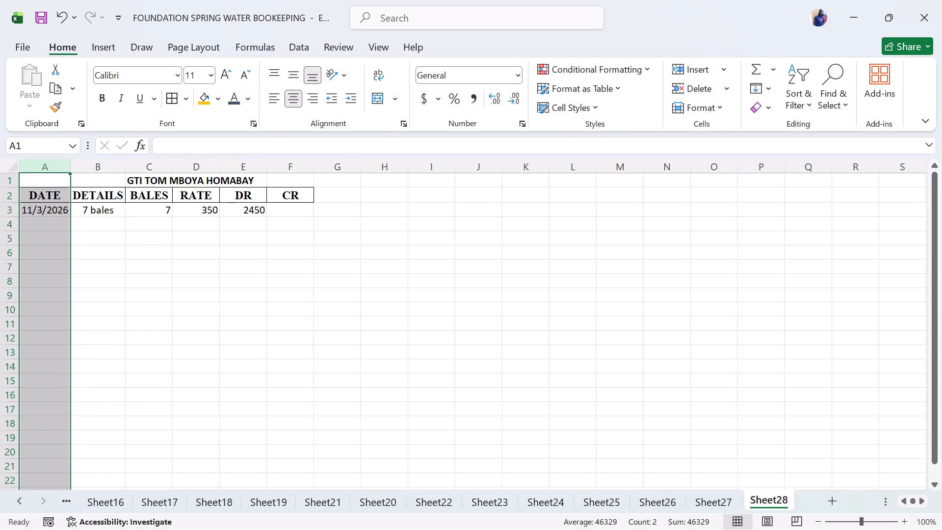
Centre the contents of the BALES, RATE, DR and CR columns (C to F) horizontally.
left_click(153, 170)
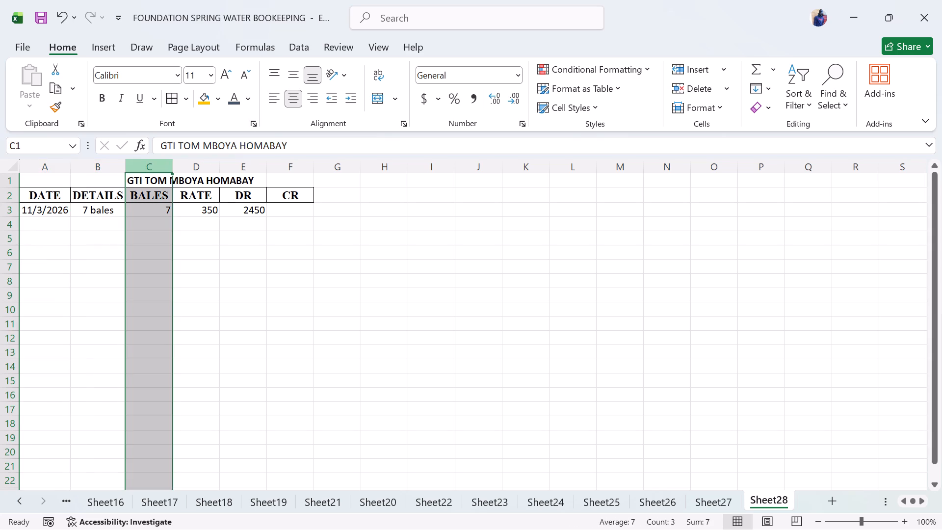
left_click(294, 93)
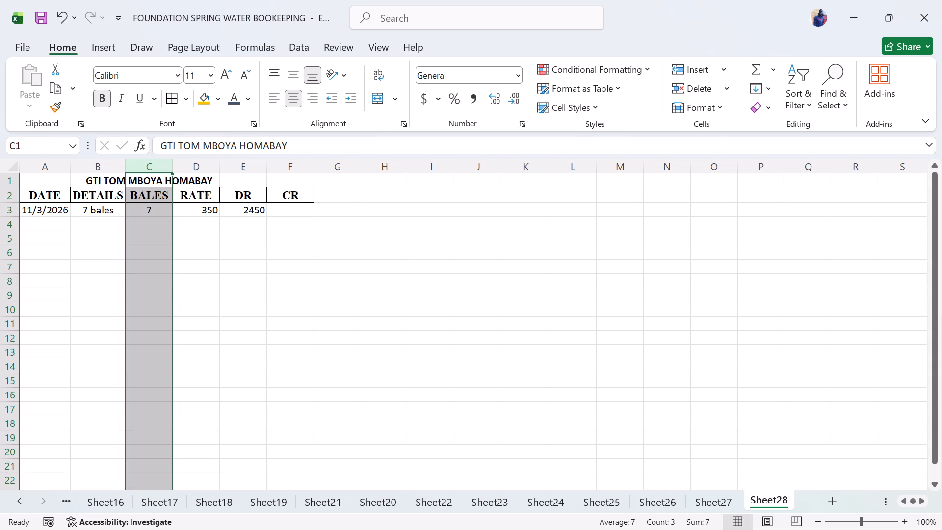
left_click(206, 174)
left_click(206, 173)
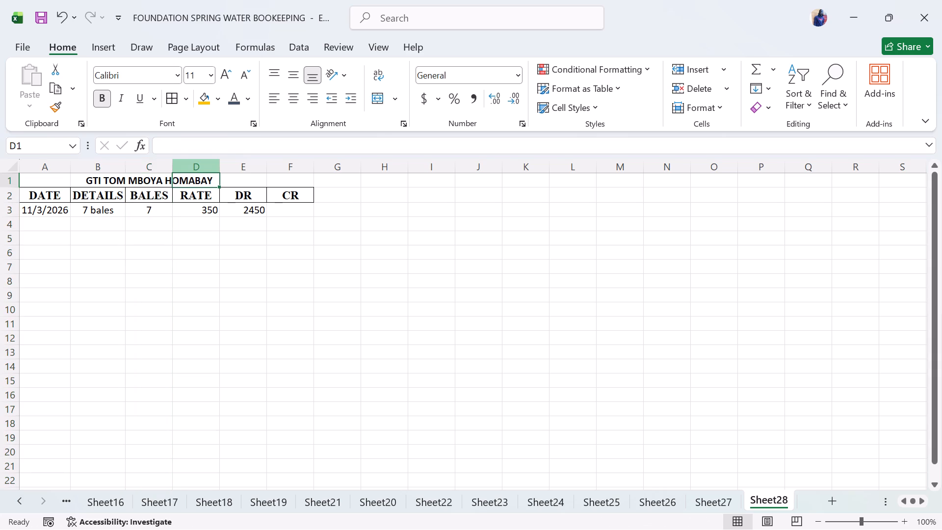
left_click(208, 165)
left_click(292, 97)
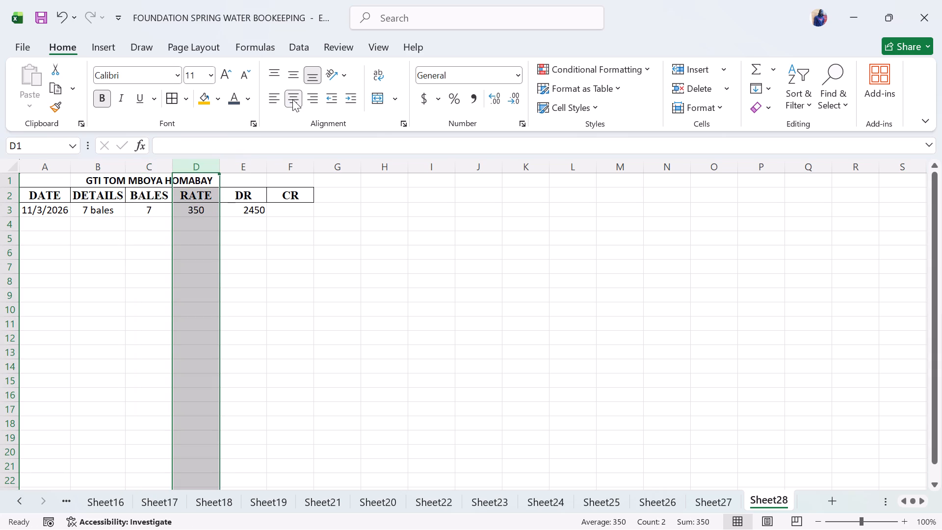
left_click(247, 167)
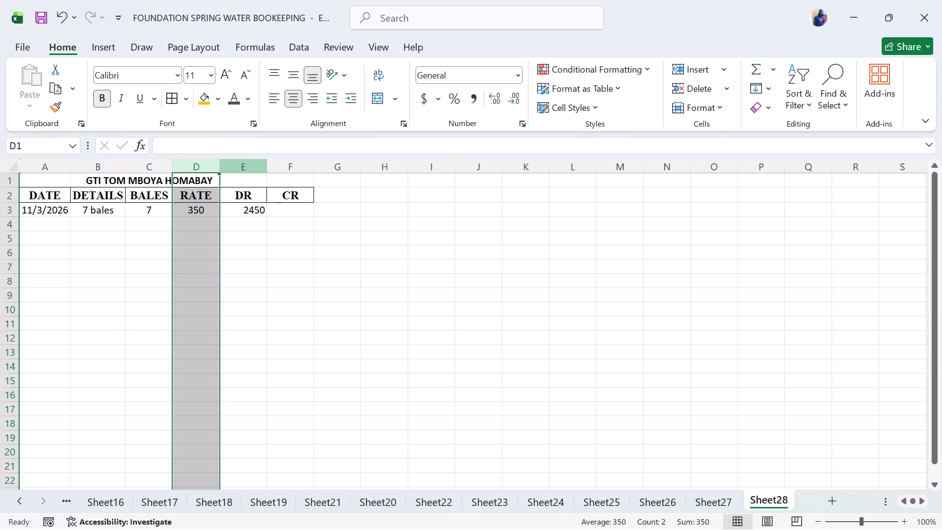
left_click(300, 100)
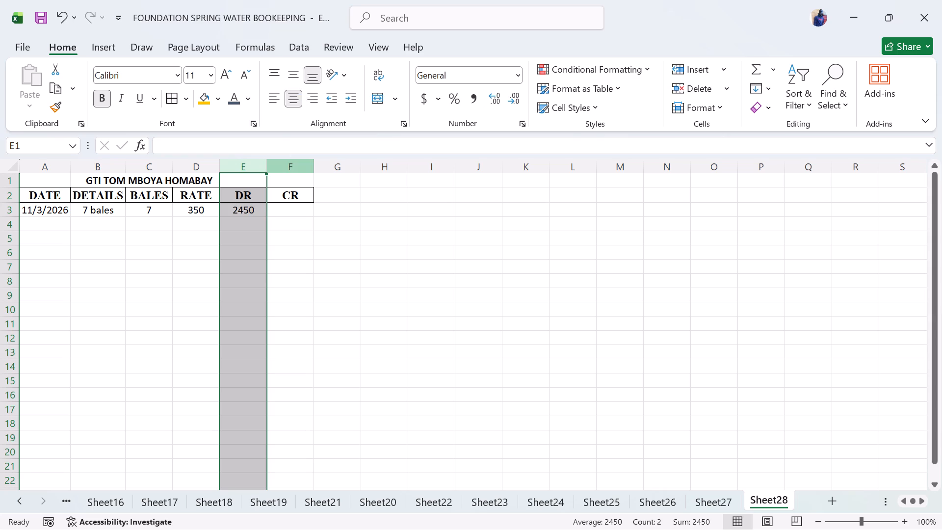
left_click(291, 164)
left_click(291, 99)
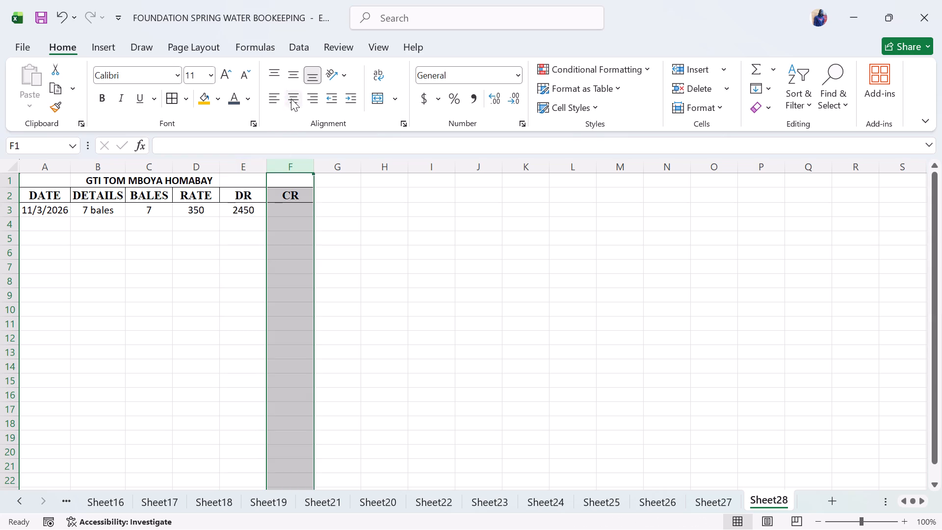
Apply a right border to rows 2 to 8 of each ledger column, from DATE through CR (A to F).
left_click_drag(41, 198, 39, 276)
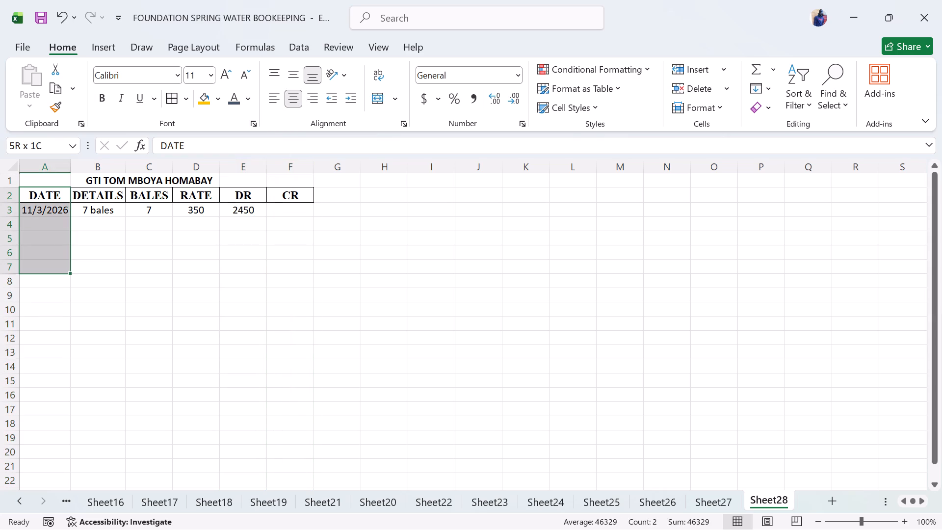
left_click_drag(39, 276, 39, 280)
left_click(186, 102)
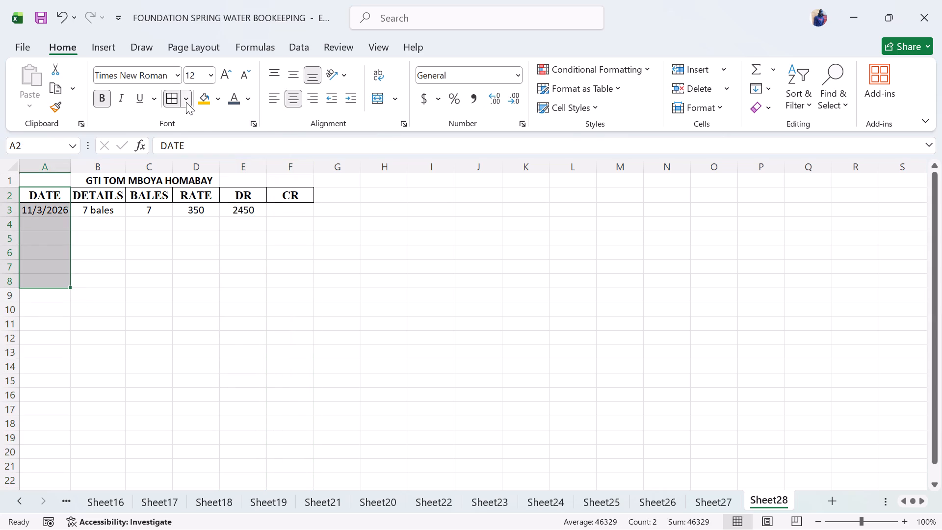
left_click(201, 201)
left_click_drag(108, 198, 104, 283)
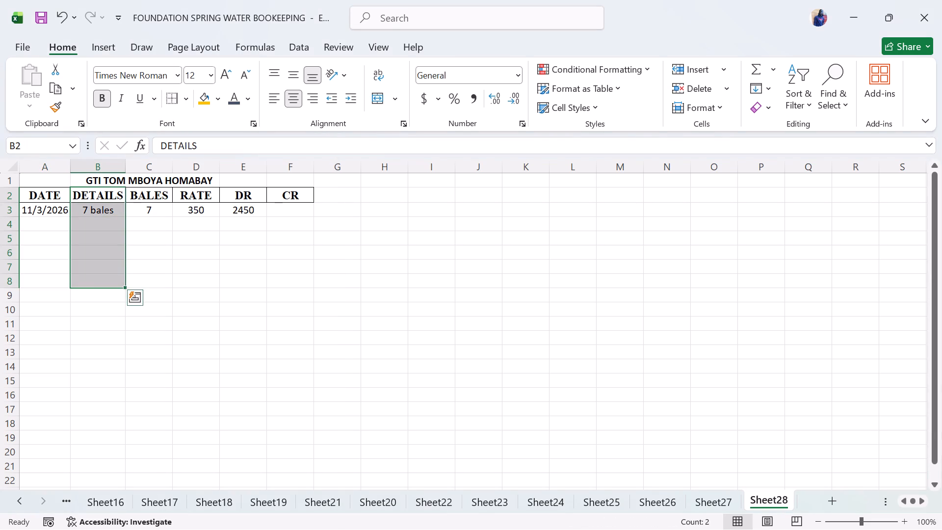
left_click(169, 101)
left_click_drag(158, 188, 154, 278)
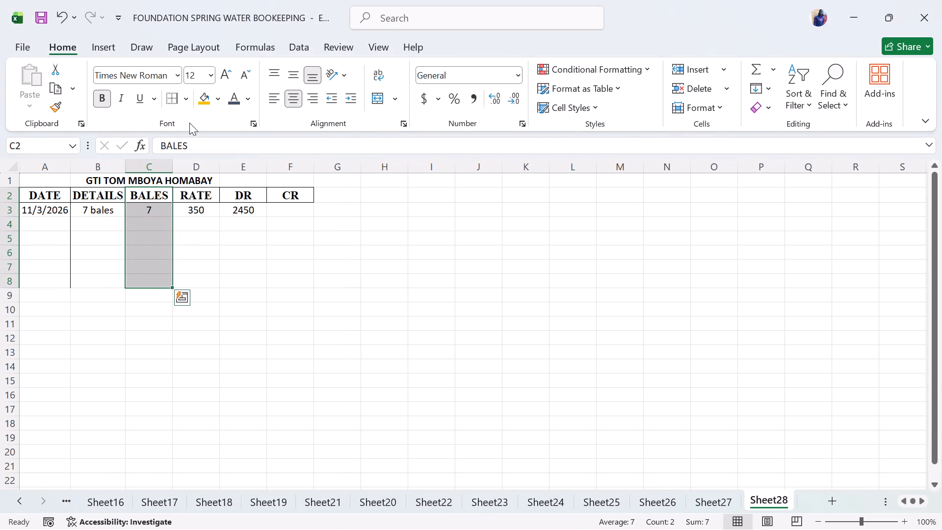
left_click(171, 97)
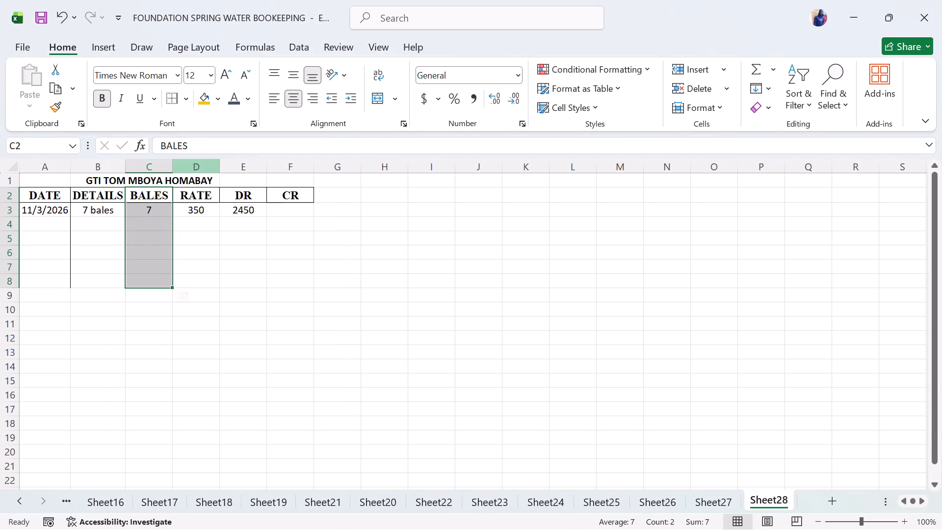
left_click_drag(200, 193, 195, 279)
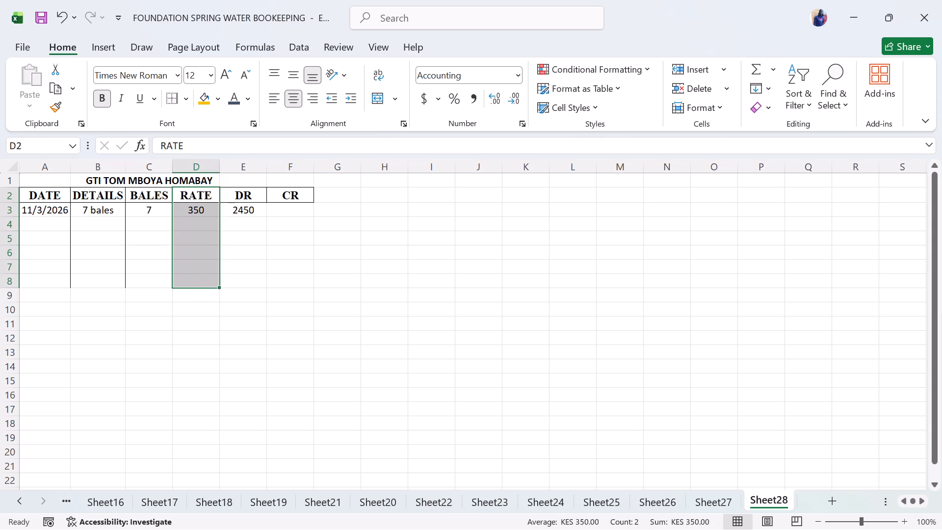
left_click(169, 99)
left_click_drag(241, 197, 244, 276)
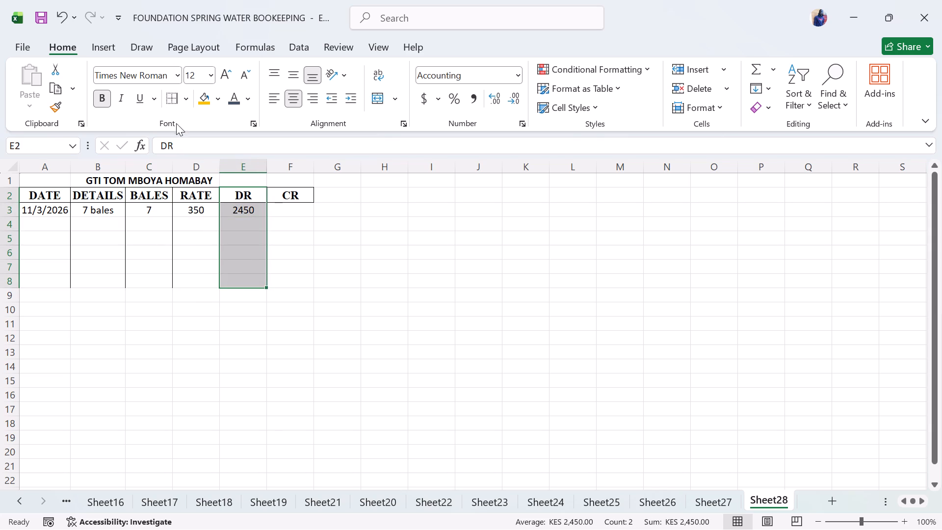
left_click(168, 92)
left_click_drag(293, 200, 294, 280)
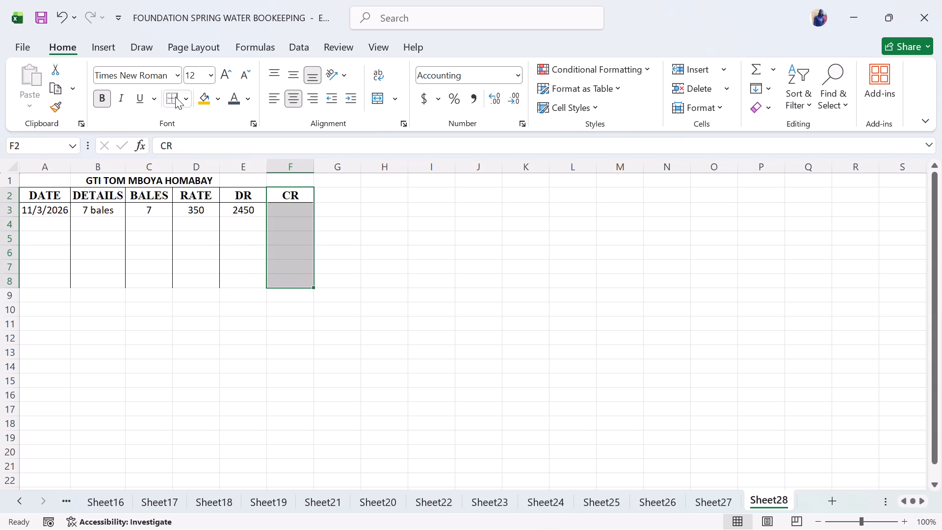
left_click(175, 96)
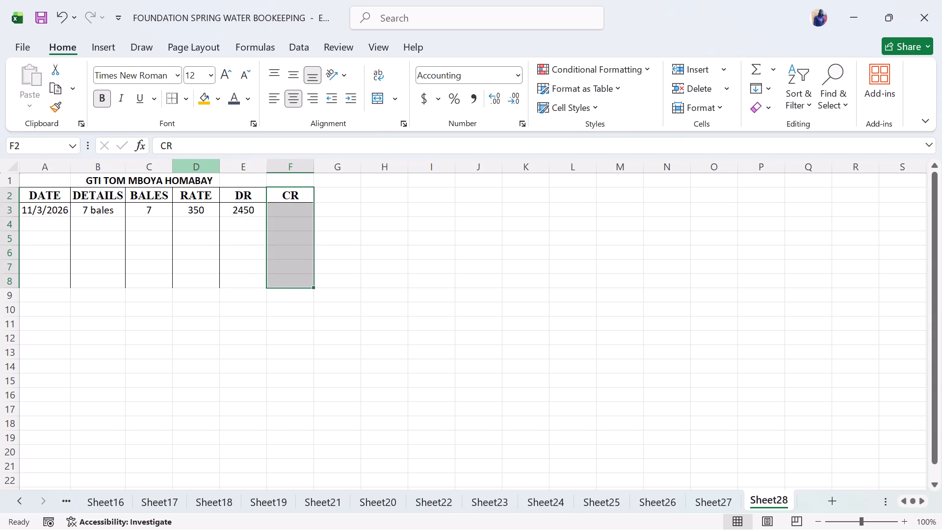
Set the font of the ledger body cells A3:F8 to Times New Roman.
left_click(42, 213)
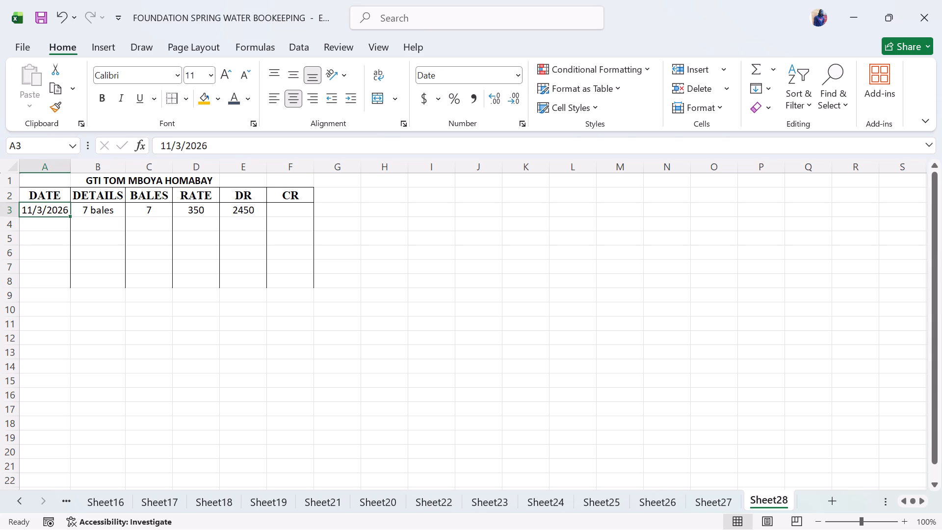
left_click_drag(43, 208, 233, 234)
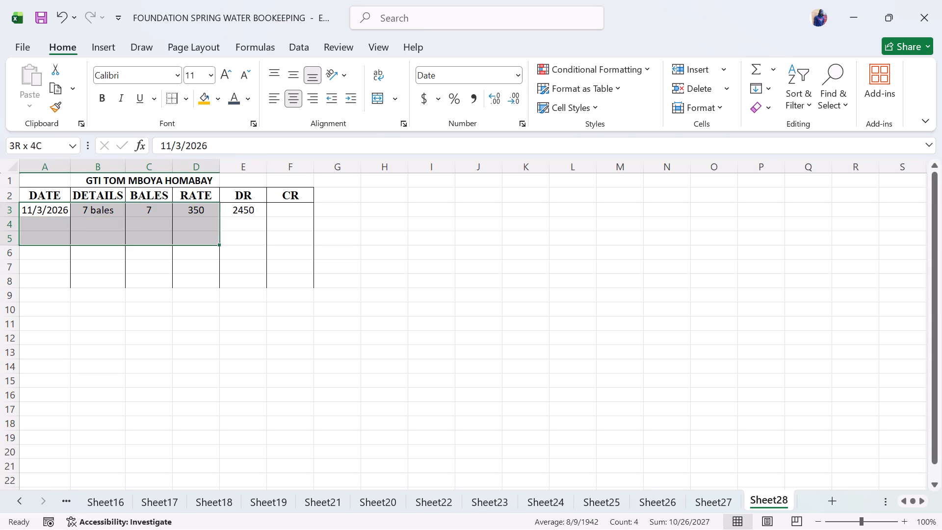
left_click_drag(233, 234, 288, 283)
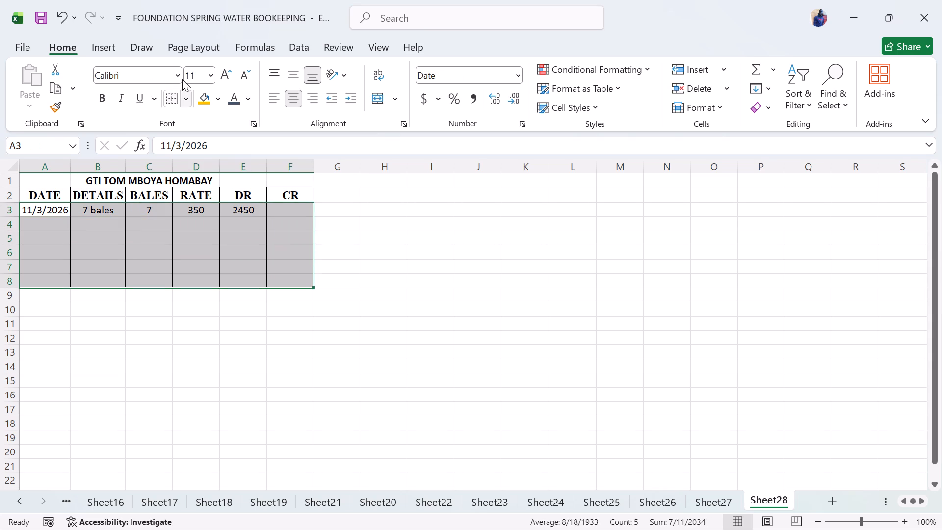
left_click(136, 71)
type("times")
left_click(195, 68)
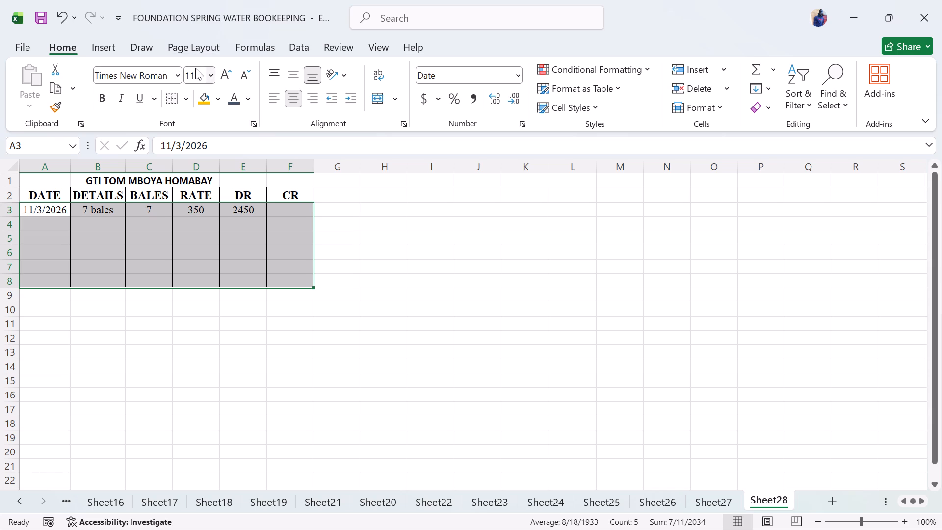
left_click(240, 230)
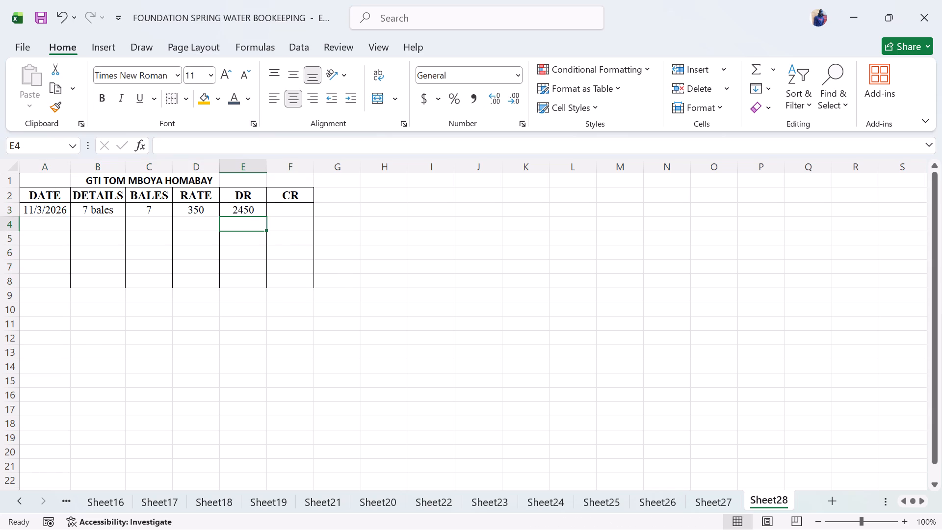
Add a bottom border along row 8 of the ledger, across cells A8 to F8.
left_click_drag(48, 277, 252, 281)
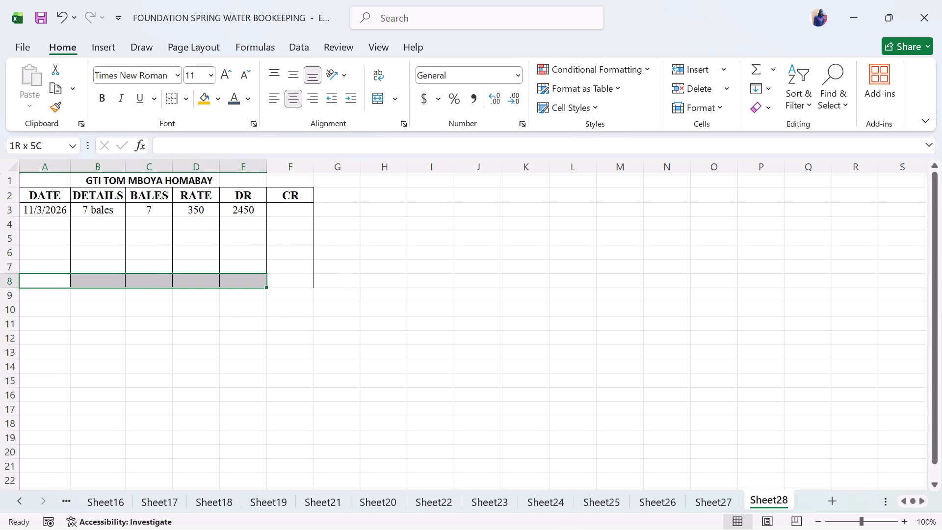
left_click_drag(252, 281, 301, 277)
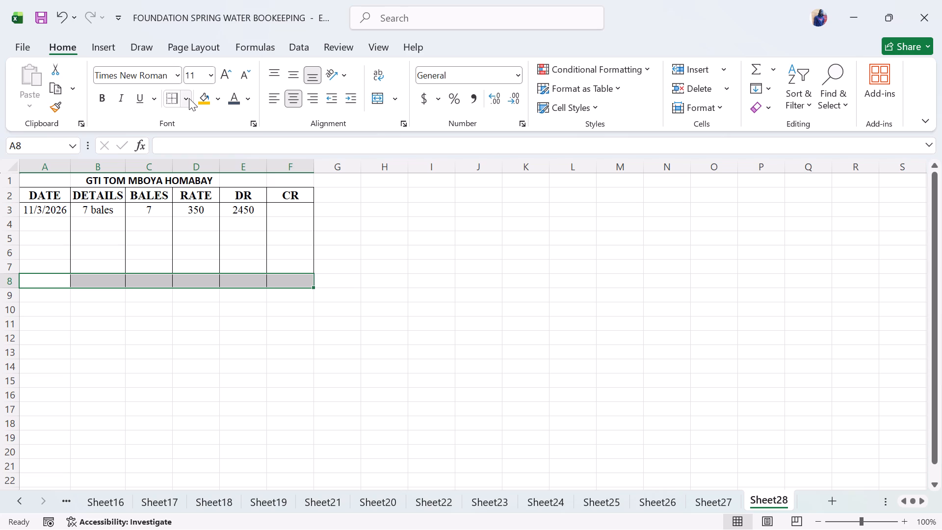
left_click(189, 98)
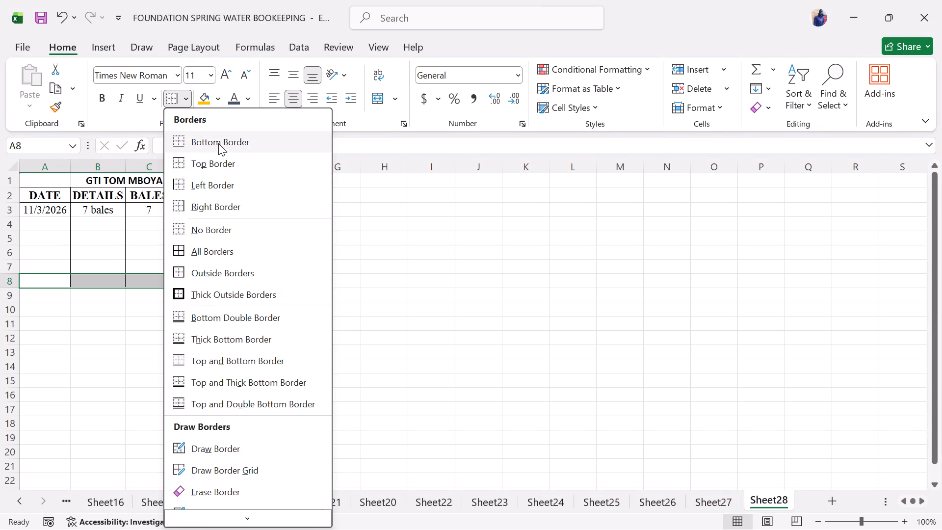
left_click(218, 143)
left_click(274, 283)
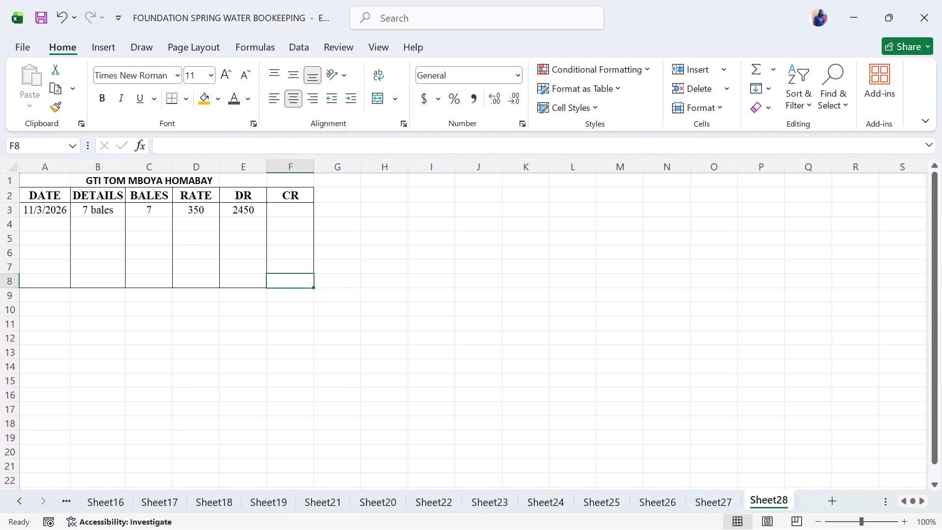
Format the RATE, DR and CR columns (D2:F8) as Accounting with the KES symbol and 2 decimal places.
left_click_drag(190, 193, 291, 281)
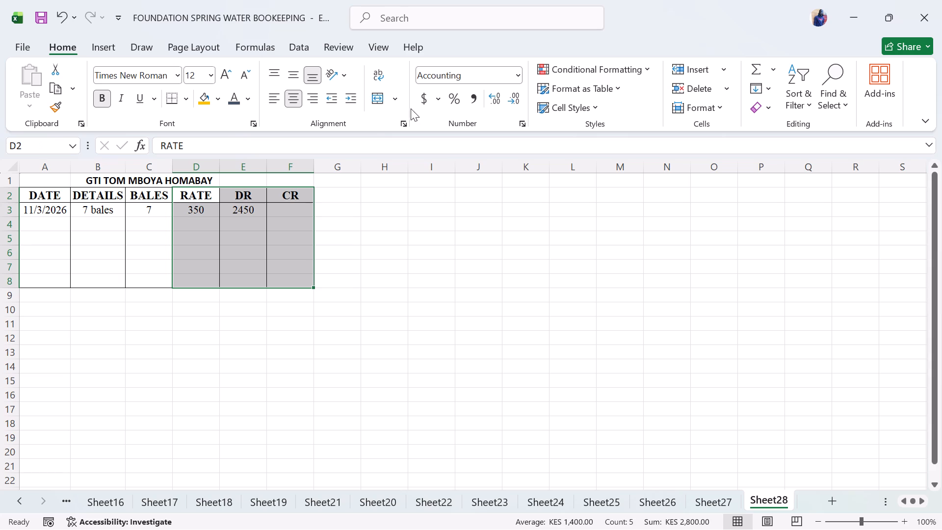
left_click(439, 103)
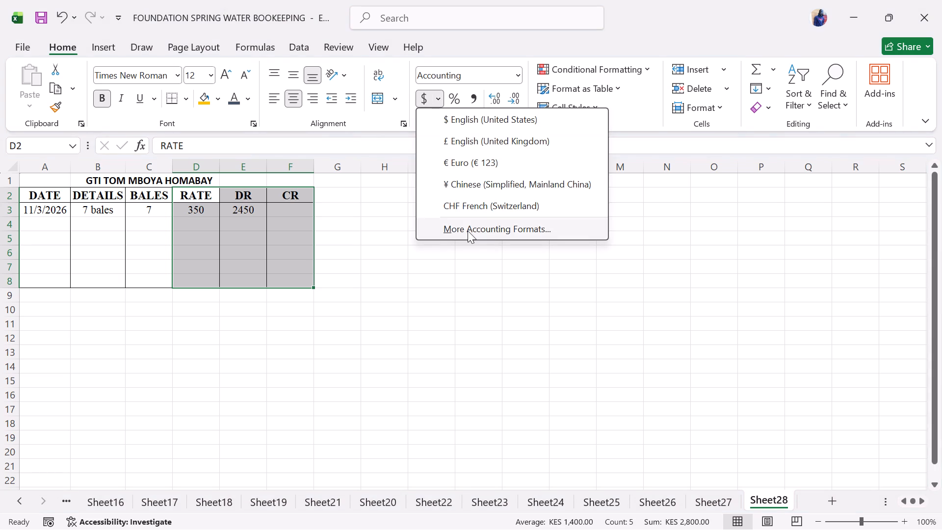
left_click(468, 231)
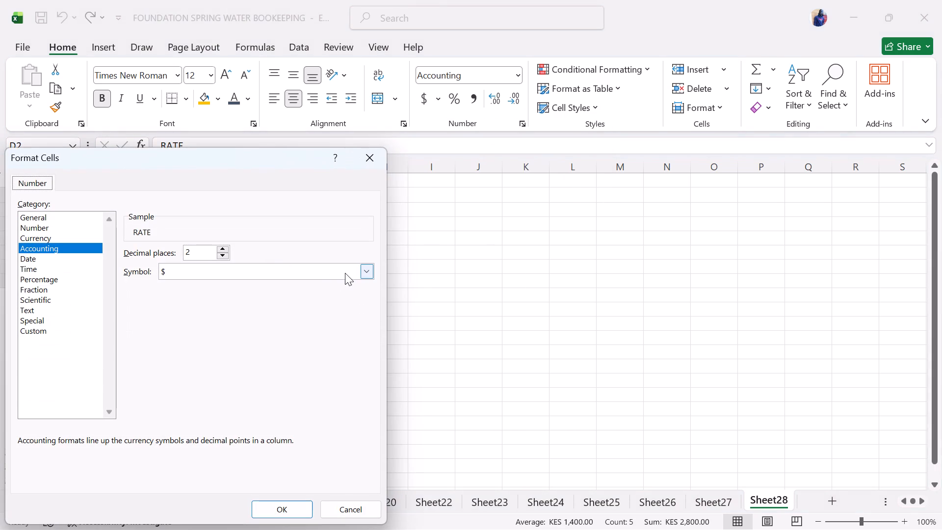
left_click(370, 274)
left_click_drag(367, 299, 372, 407)
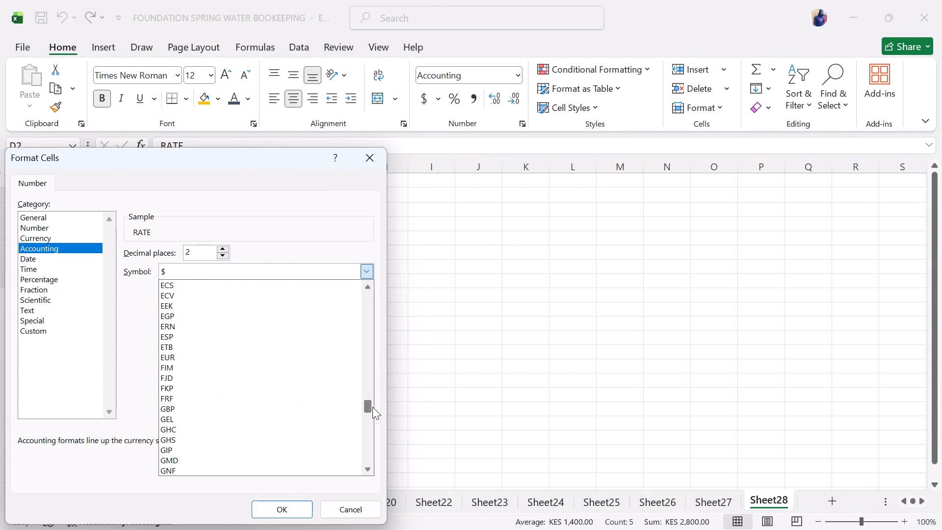
left_click_drag(372, 407, 371, 410)
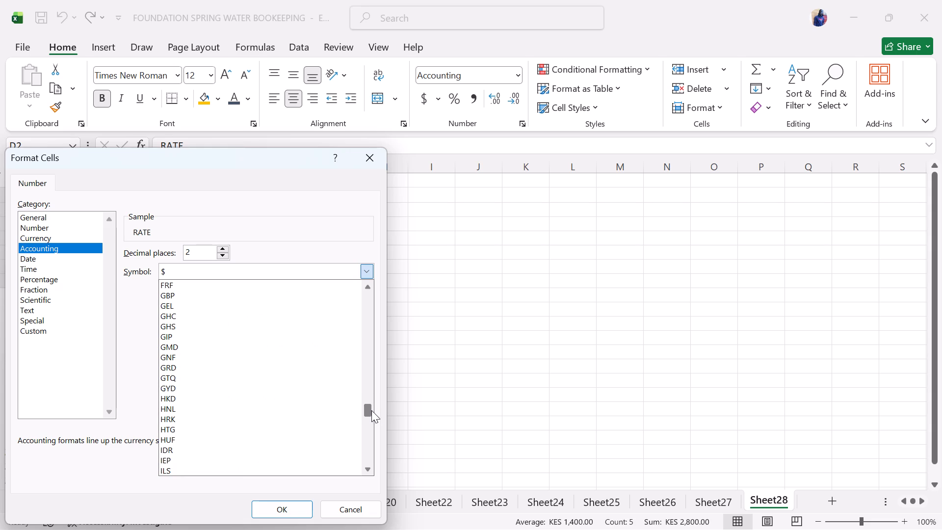
left_click_drag(371, 410, 371, 414)
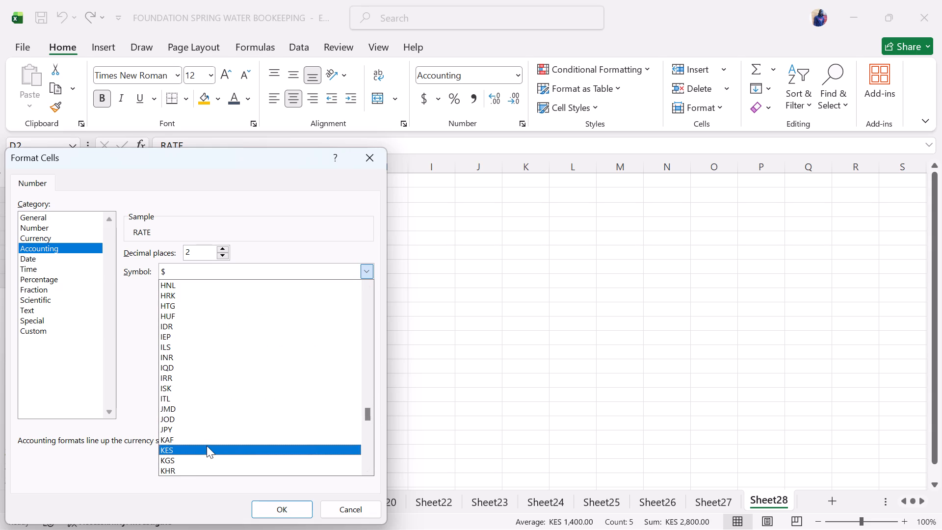
left_click(207, 446)
left_click(276, 508)
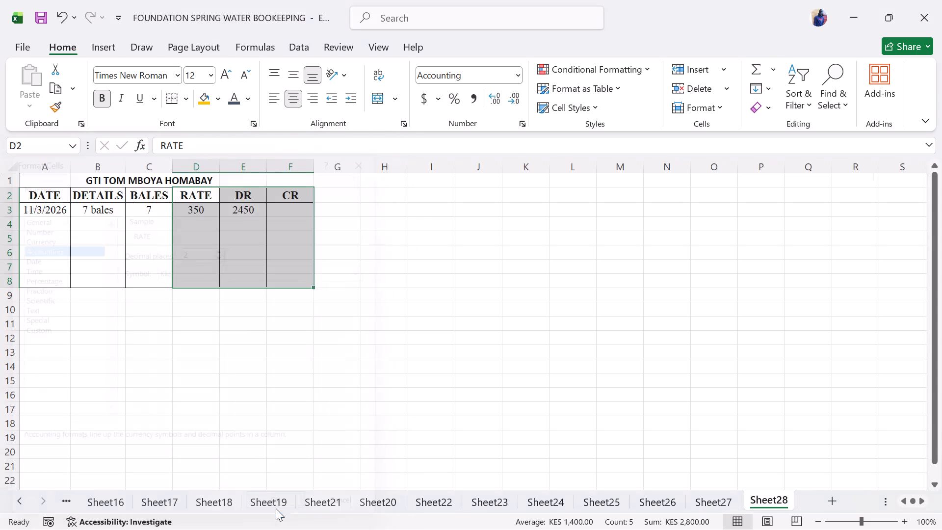
left_click(275, 321)
left_click(317, 286)
Total the DR column in E8 with the formula =SUM(E3,E4:E7).
left_click(279, 284)
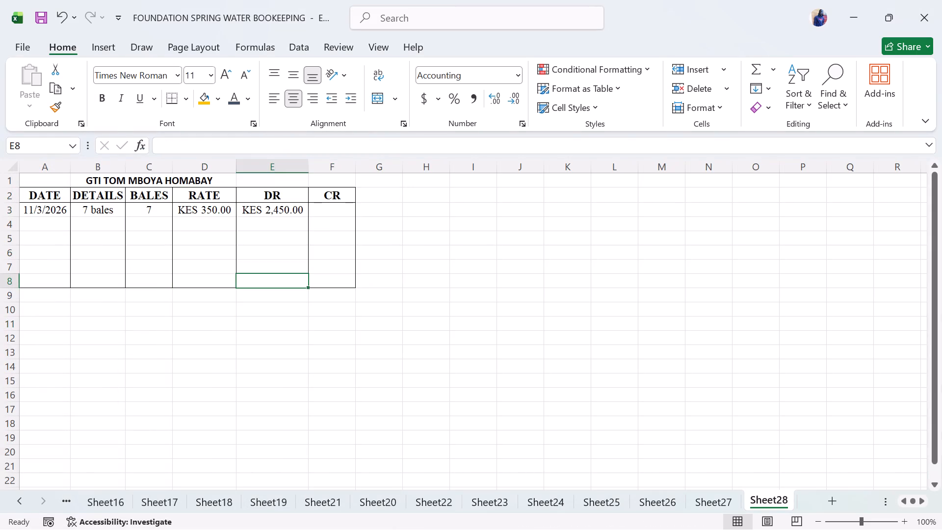
left_click(271, 277)
type("sum")
key("BackSpace")
key("BackSpace")
key("BackSpace")
type("=sum")
double_click(306, 296)
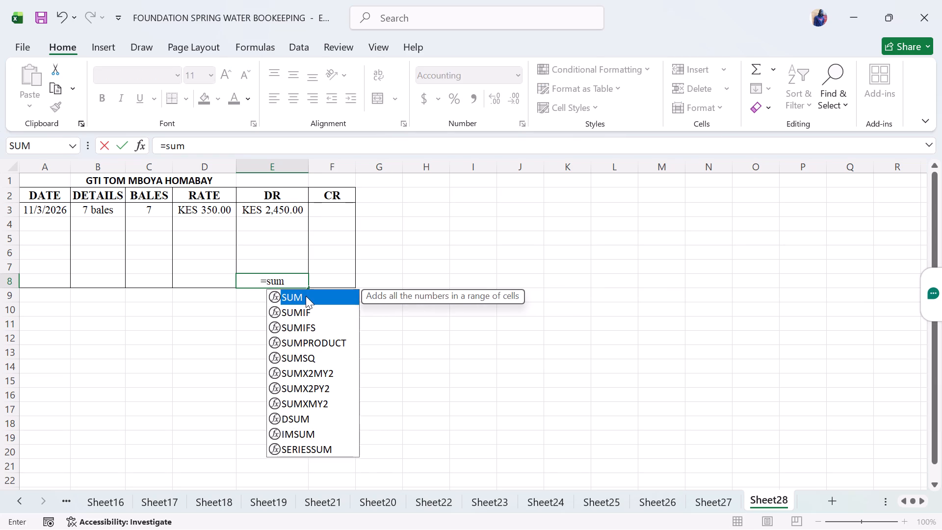
left_click(279, 209)
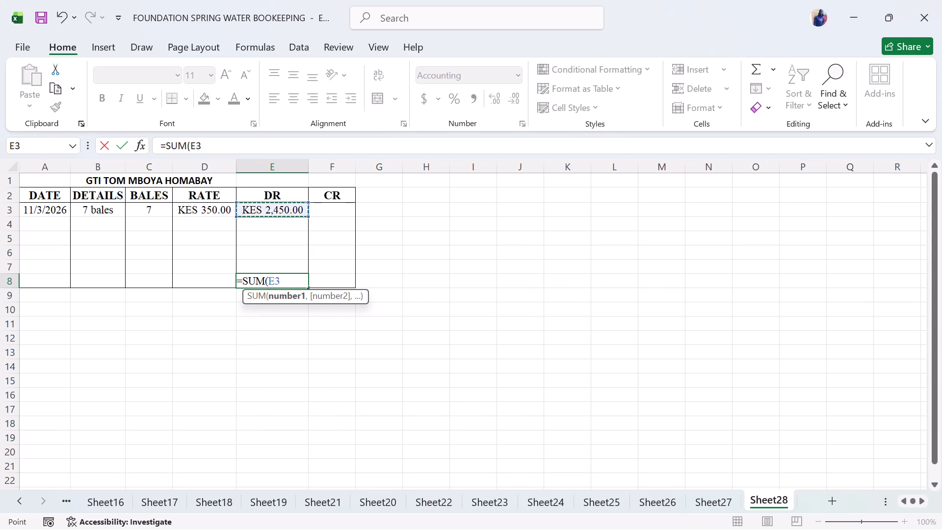
key("comma")
left_click_drag(278, 225, 273, 271)
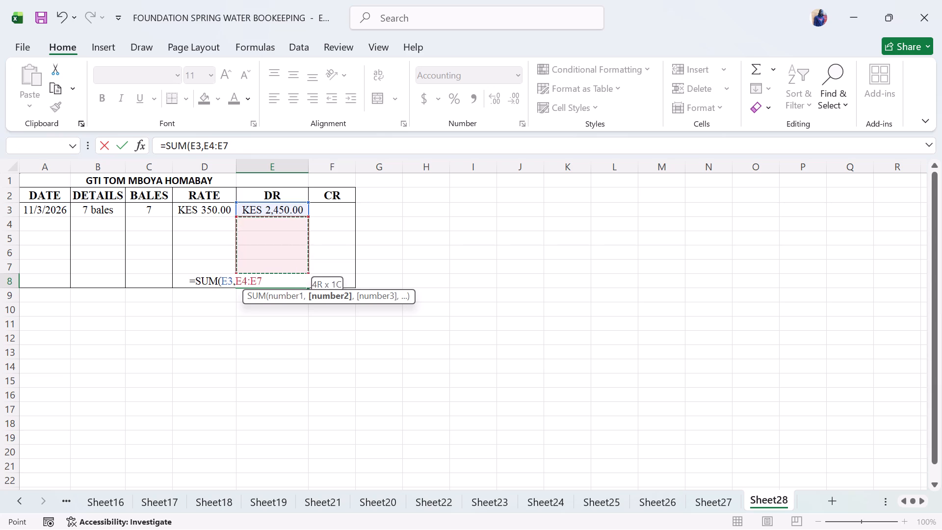
left_click_drag(273, 271, 273, 271)
key("Return")
Total the CR column in F8 with the formula =SUM(F3,F4:F7).
left_click(327, 284)
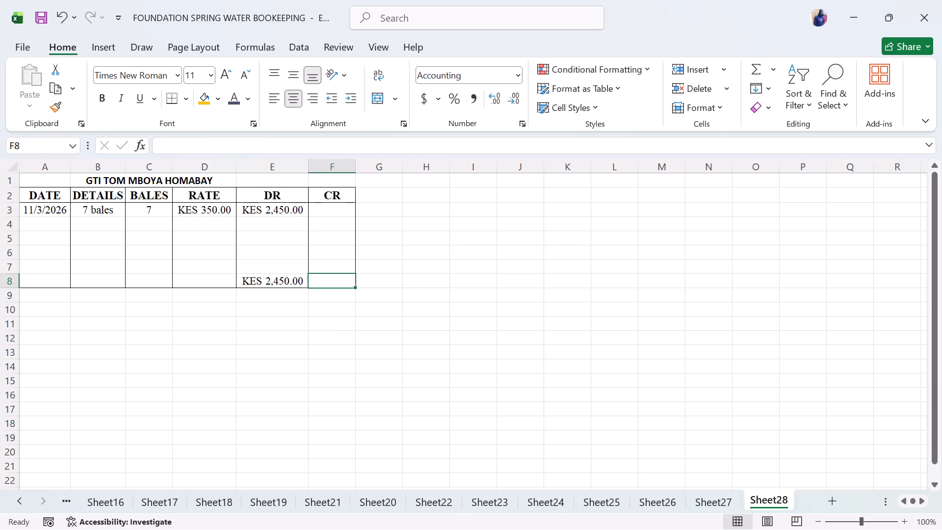
type("=sum")
double_click(374, 294)
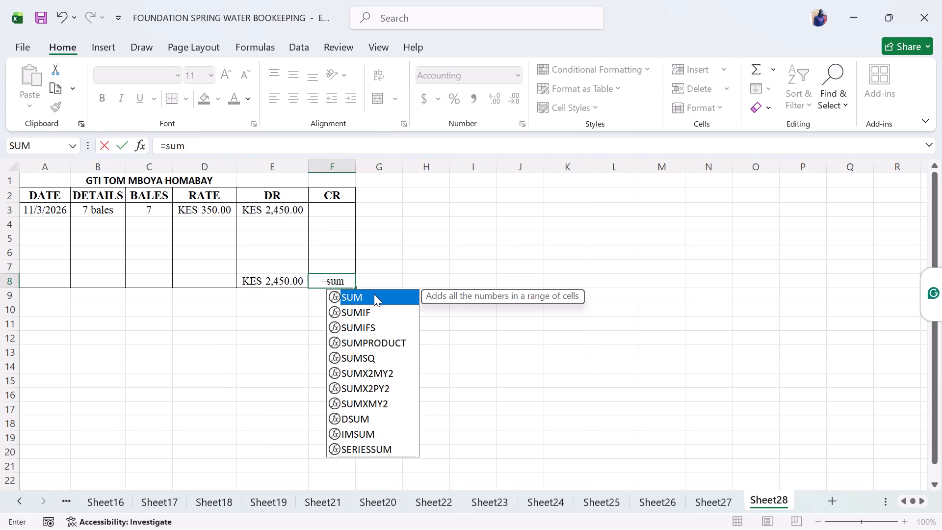
left_click(334, 210)
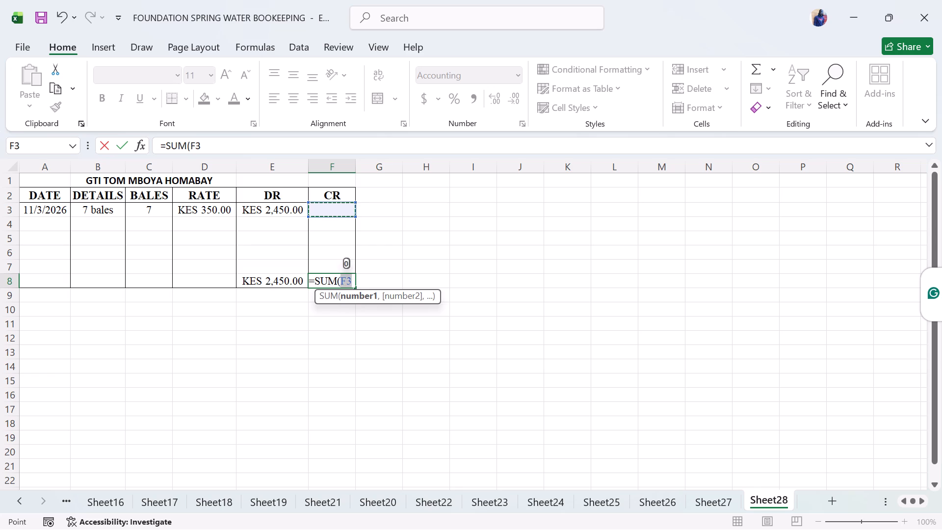
key("comma")
left_click_drag(332, 225, 332, 266)
key("Return")
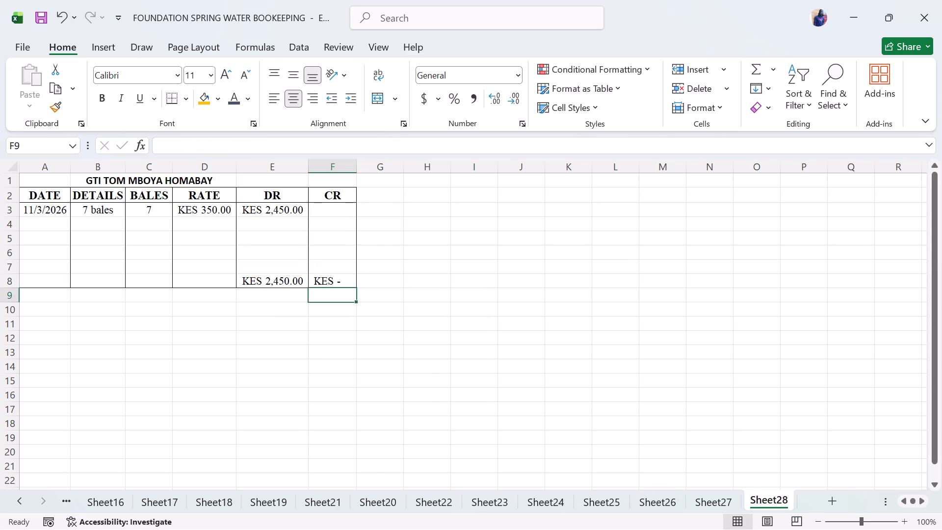
left_click(330, 282)
Set the font of the ledger title and top rows (A1:F3) to Times New Roman.
left_click_drag(88, 182, 109, 176)
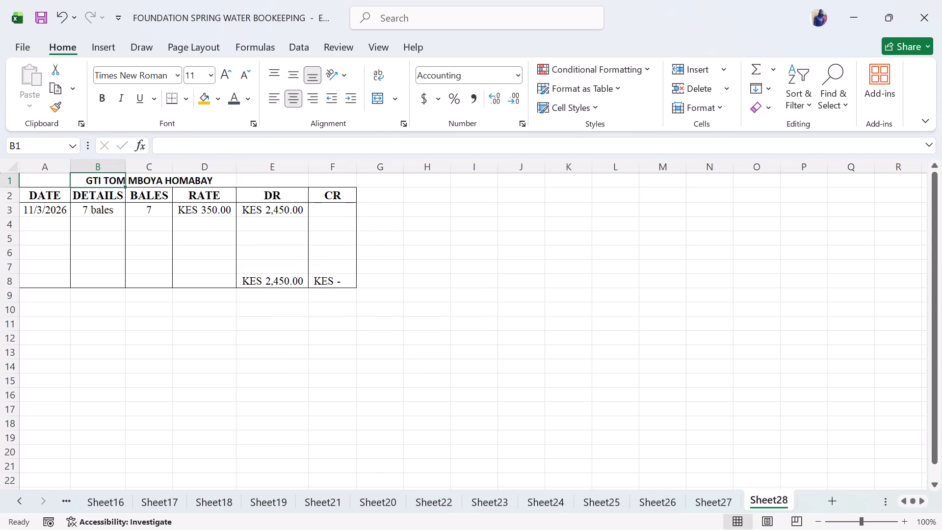
left_click_drag(109, 176, 218, 175)
key("ctrl+a")
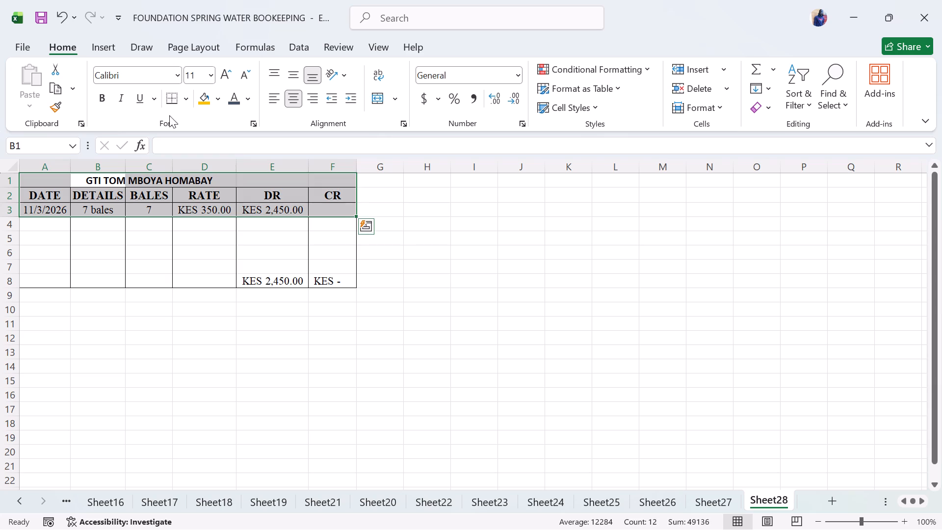
left_click(150, 73)
type("times")
key("Return")
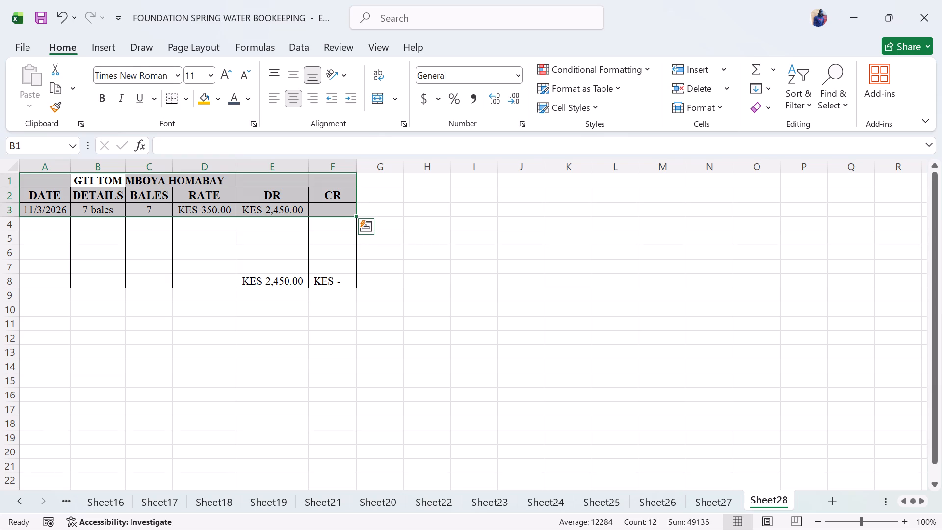
left_click(215, 227)
left_click(319, 259)
Add a balance line below the totals, with the label Bal in E9 and the formula =E8-F8 in F9.
left_click(305, 278)
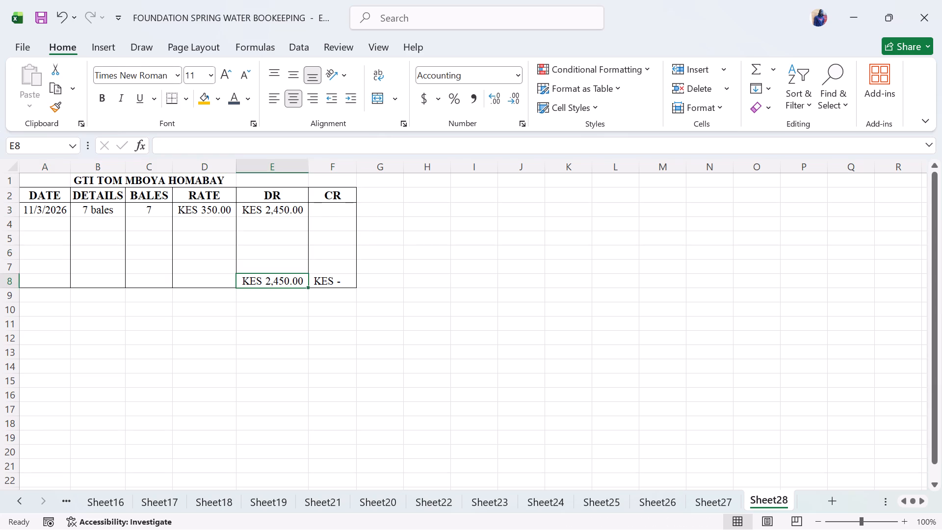
left_click(271, 293)
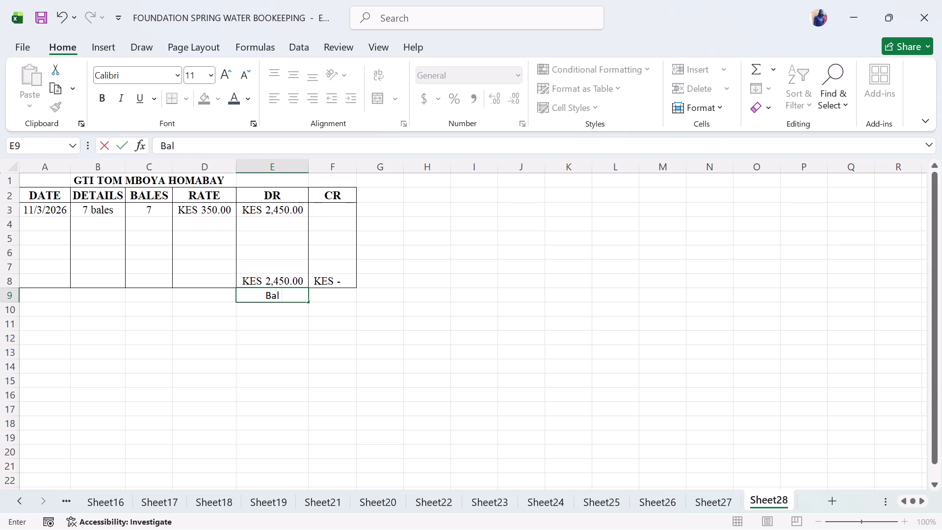
key("BackSpace")
left_click(327, 295)
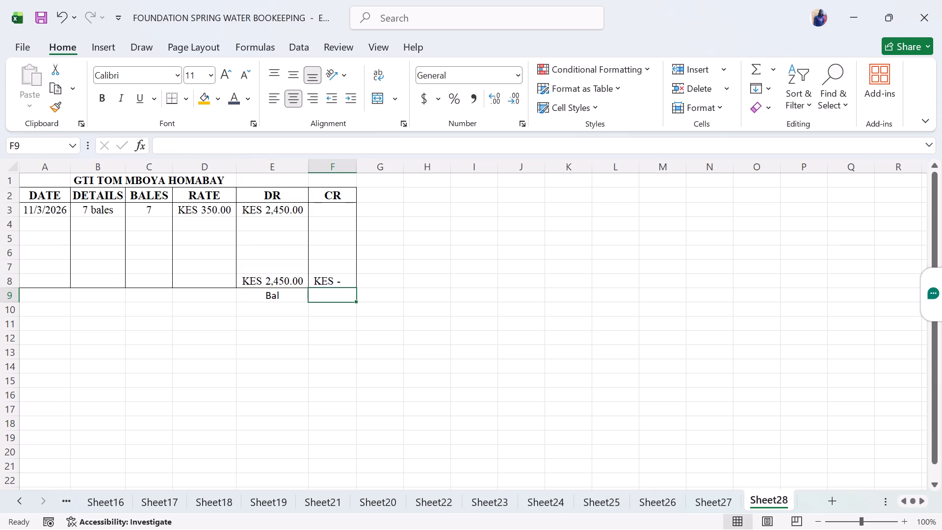
key("equal")
left_click(290, 278)
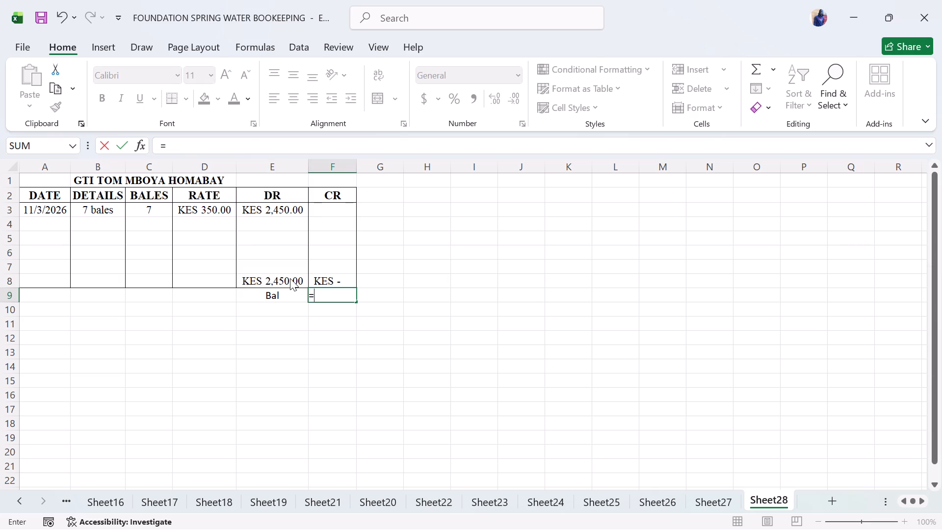
left_click(290, 278)
key("minus")
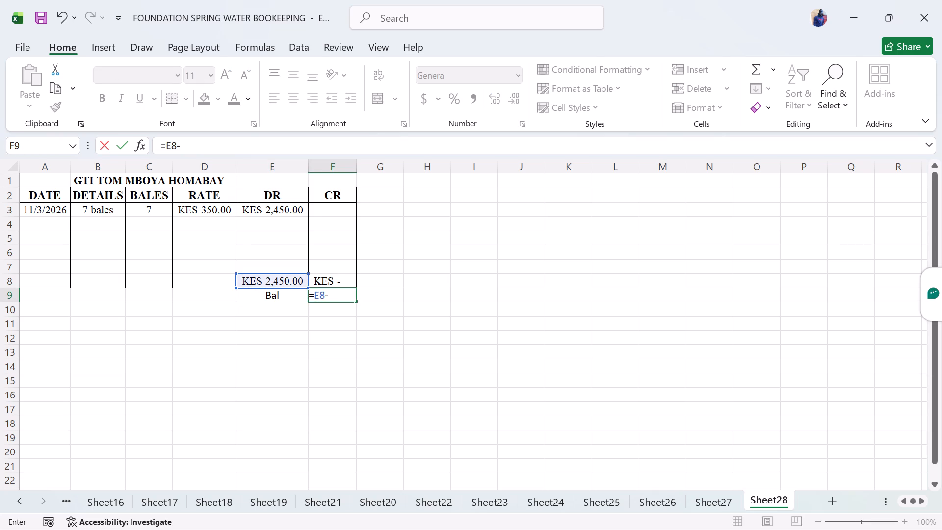
left_click(322, 283)
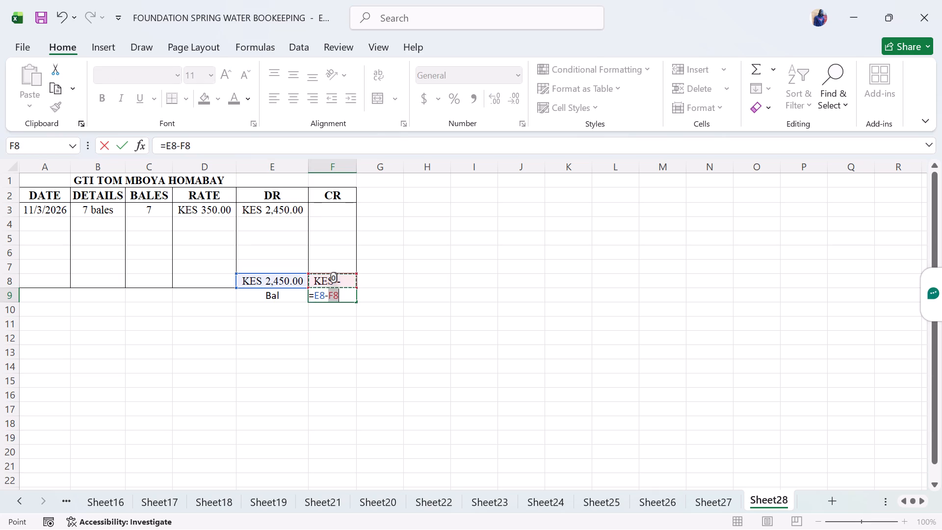
key("Return")
Apply all borders to the totals and balance cells E8:F9.
left_click(305, 284)
left_click_drag(276, 278, 332, 296)
left_click(185, 94)
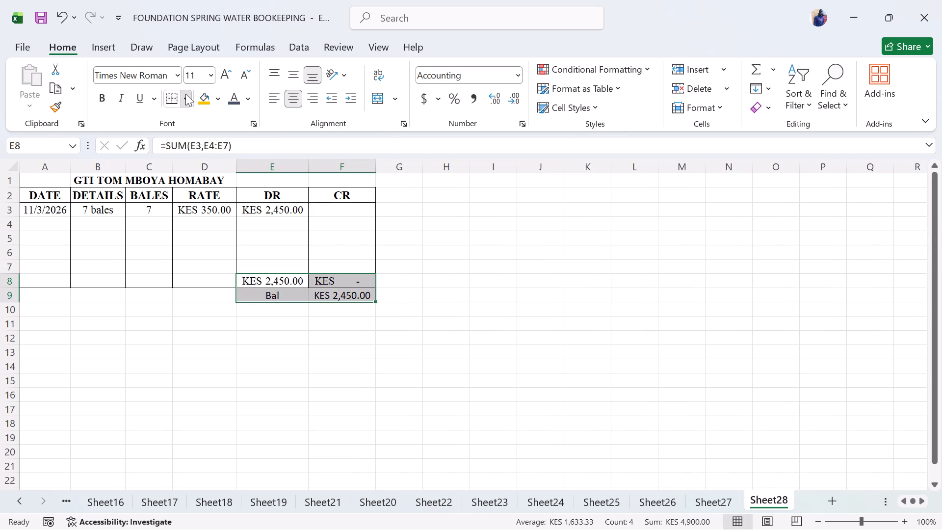
left_click(224, 251)
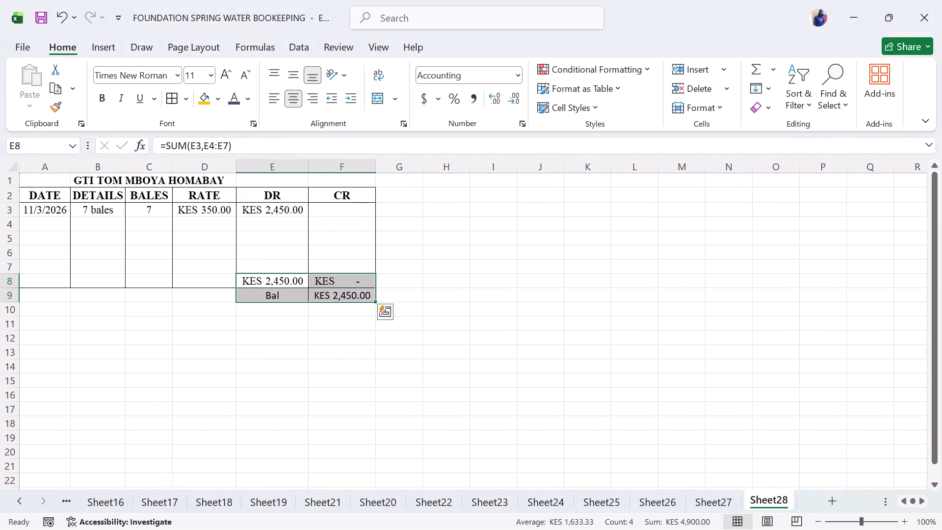
Set the font of the totals and balance cells E8:F9 to Times New Roman.
left_click(157, 69)
key("t")
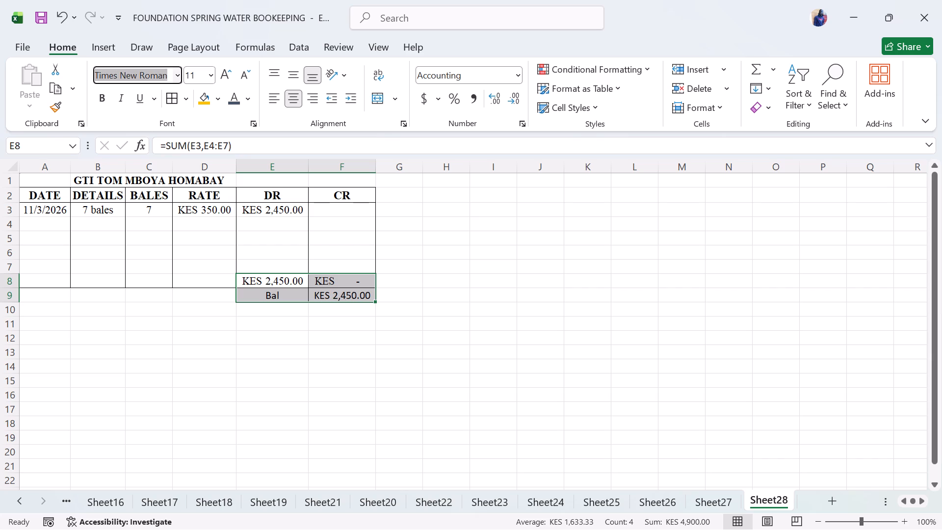
type("im")
left_click(198, 73)
left_click(359, 256)
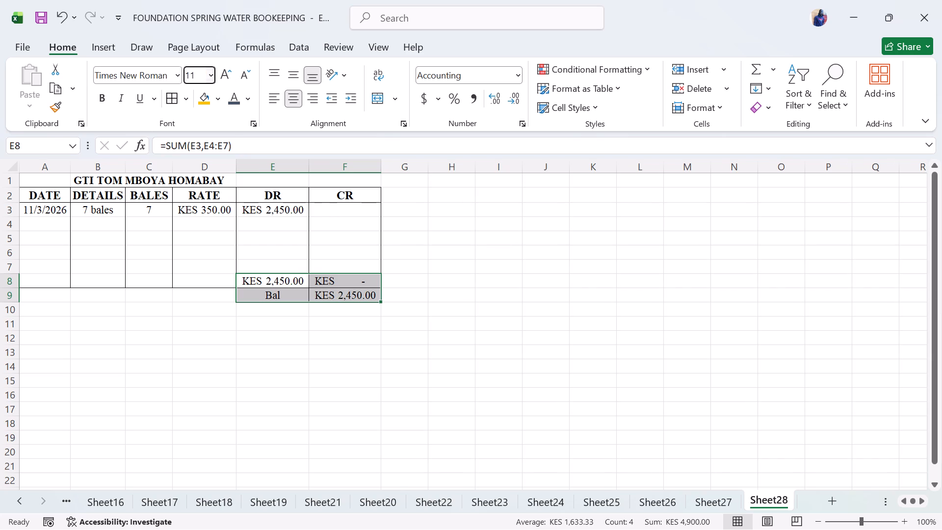
left_click(340, 297)
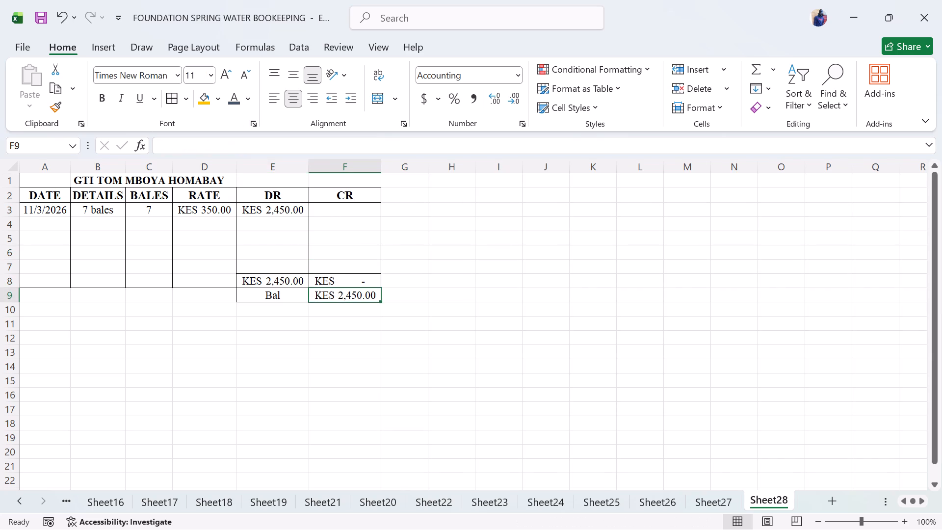
In the customer list on Sheet1, enter the date 3 Nov in A28, the first empty row.
left_click(23, 498)
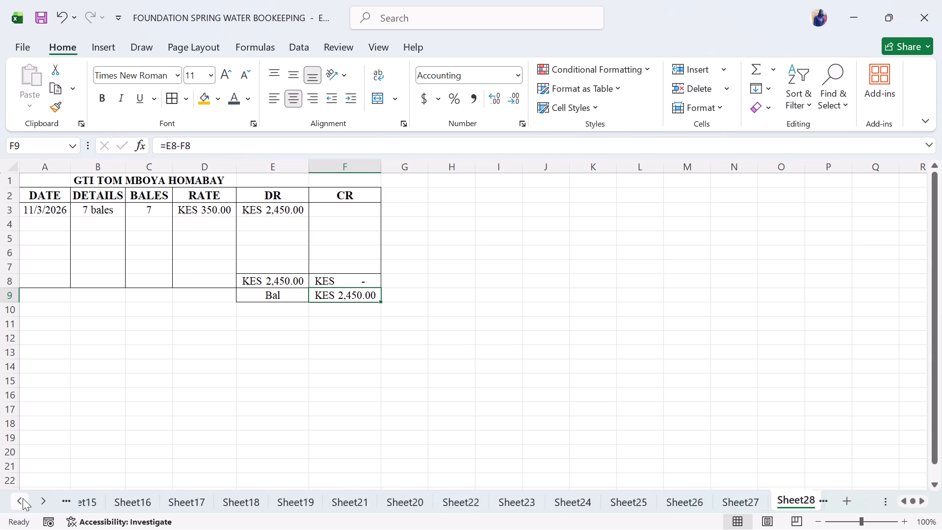
triple_click(23, 498)
triple_click(23, 498)
triple_click(23, 498)
triple_click(23, 498)
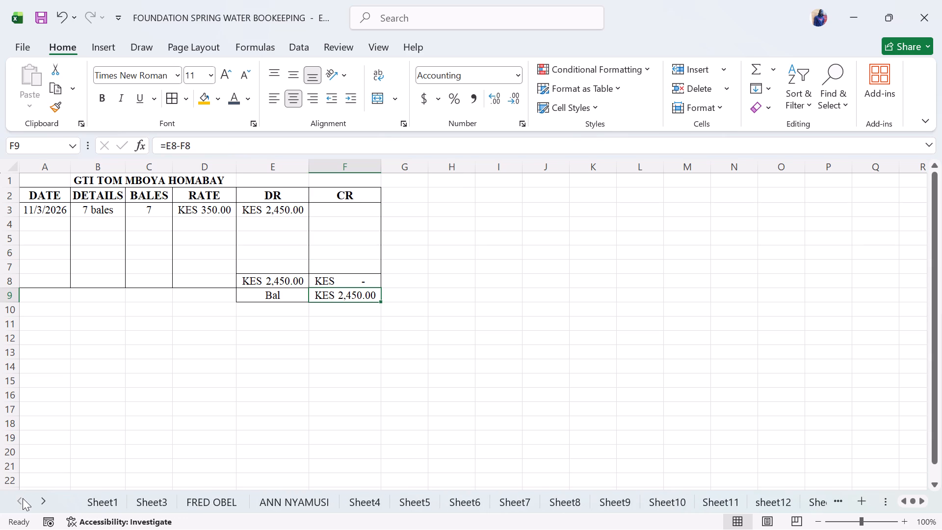
left_click(94, 506)
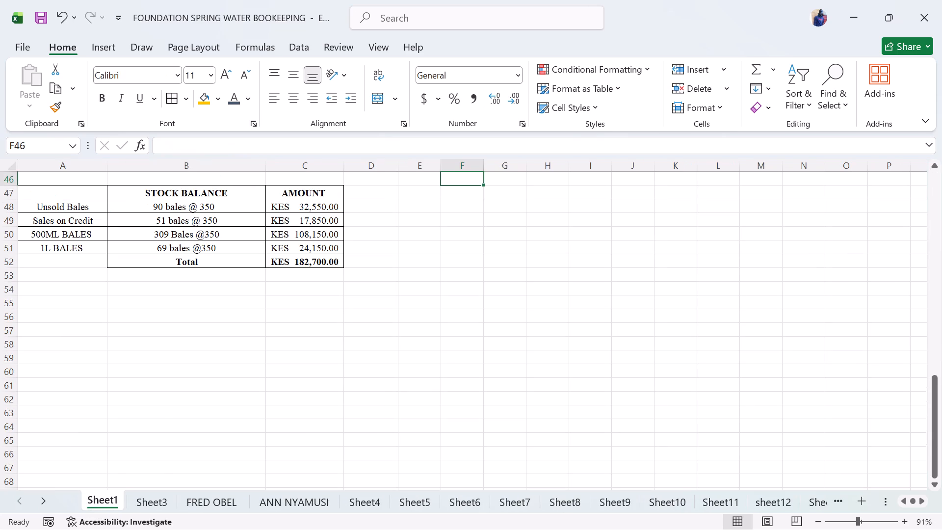
scroll(189, 260, "up", 3)
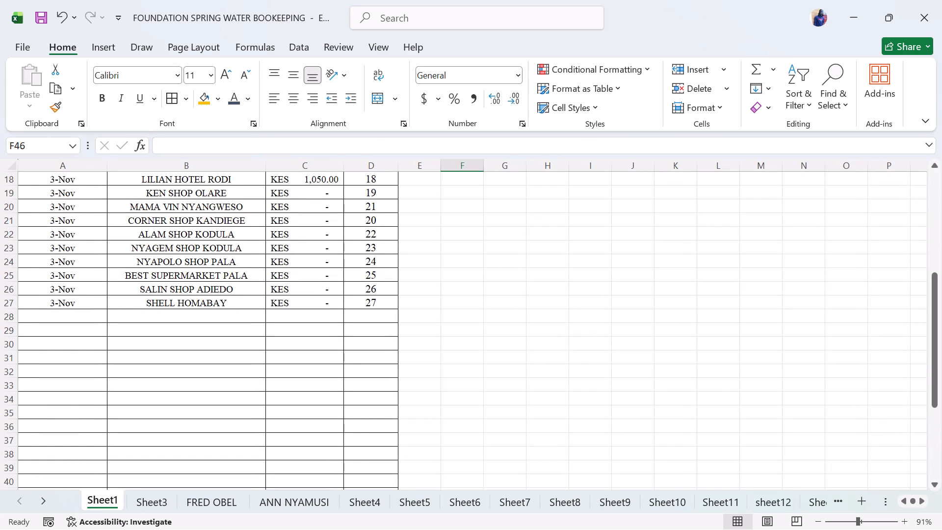
left_click(73, 318)
type("3 nov")
key("BackSpace")
key("BackSpace")
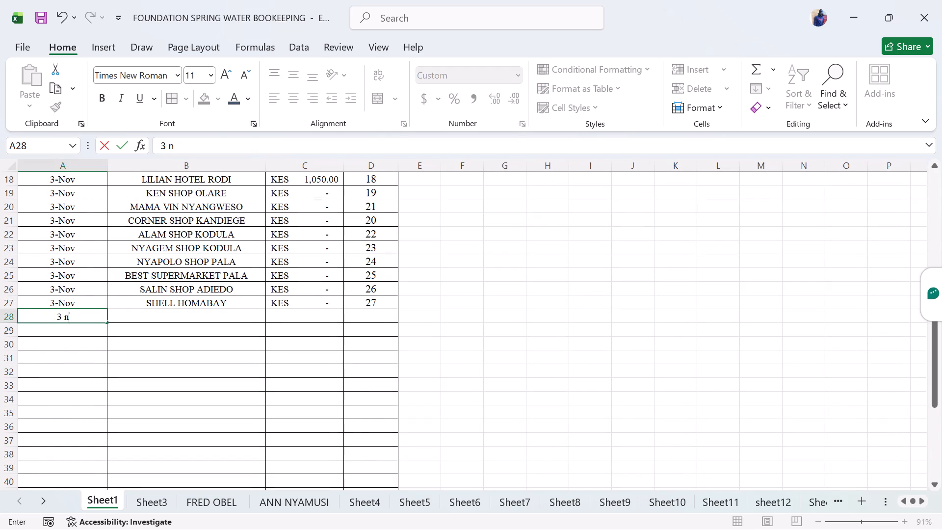
key("BackSpace")
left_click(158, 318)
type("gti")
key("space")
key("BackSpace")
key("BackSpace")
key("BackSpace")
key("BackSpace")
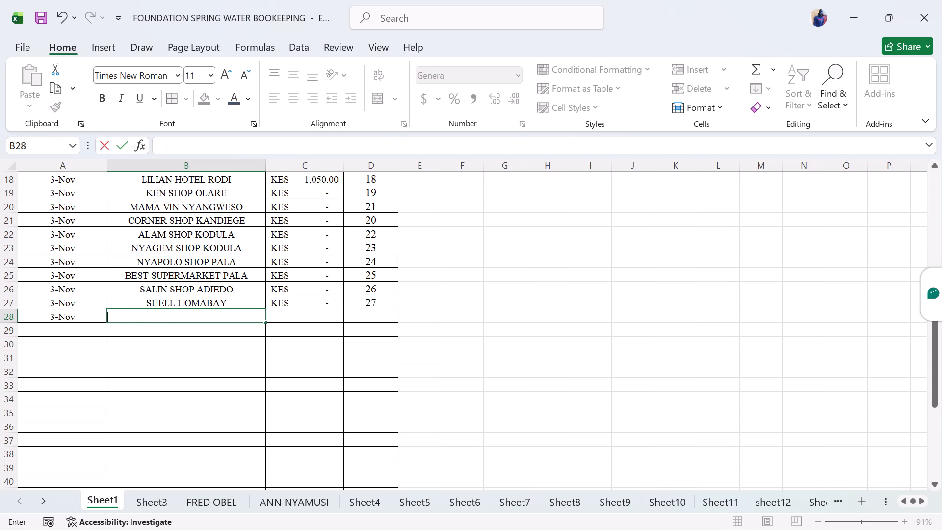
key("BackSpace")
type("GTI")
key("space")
Check the balance cell F9 of the GTI TOM MBOYA HOMABAY ledger on Sheet28 and return to Sheet1.
triple_click(48, 502)
triple_click(48, 502)
left_click(48, 502)
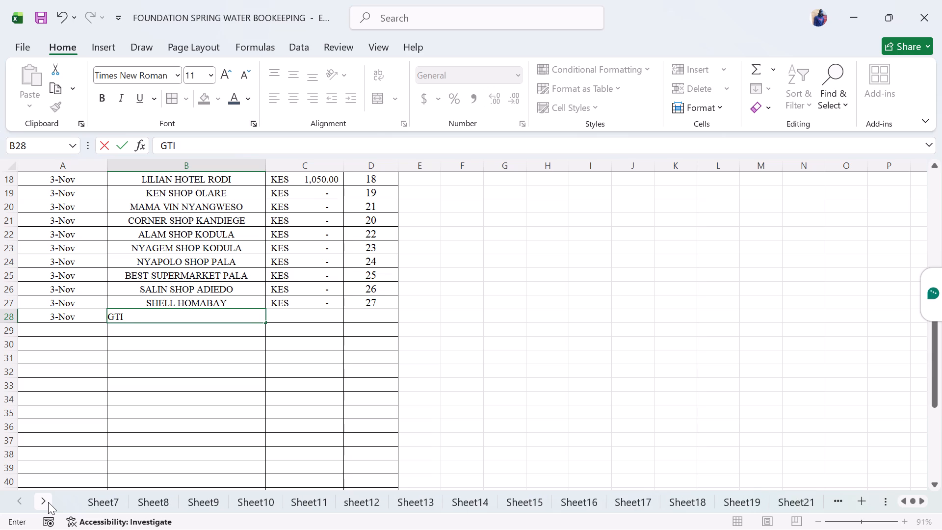
left_click(48, 502)
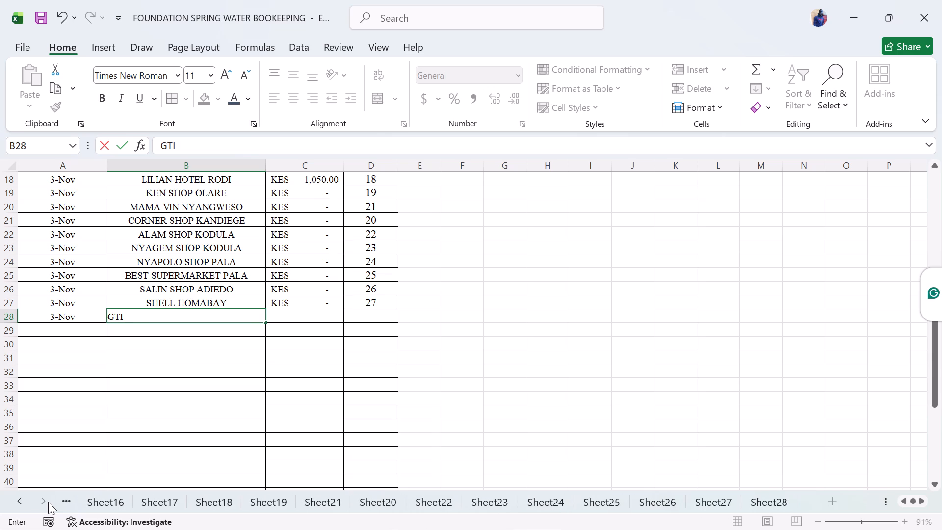
left_click(775, 494)
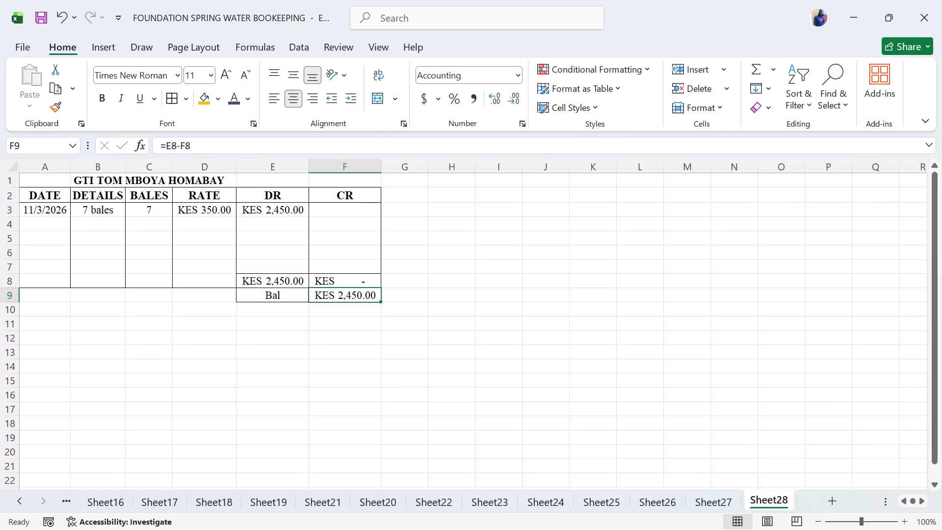
left_click(349, 294)
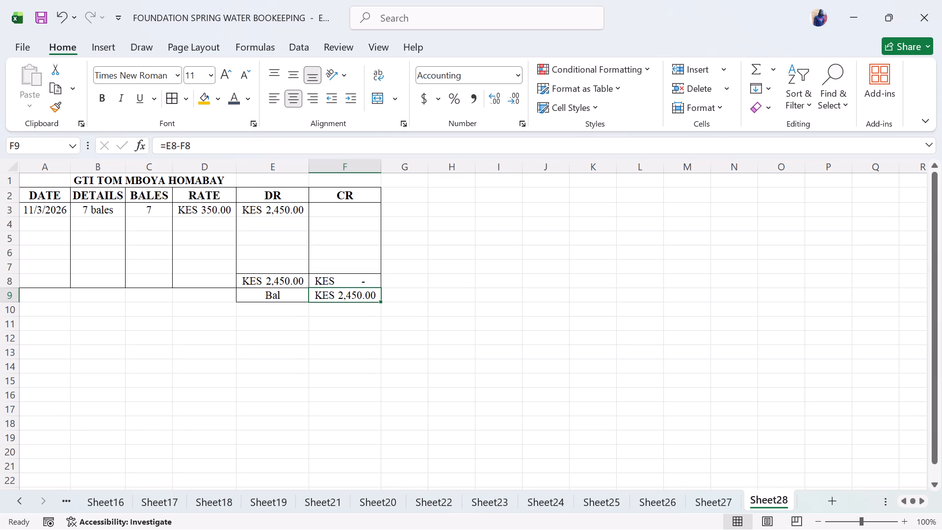
left_click(349, 294)
triple_click(24, 503)
triple_click(24, 503)
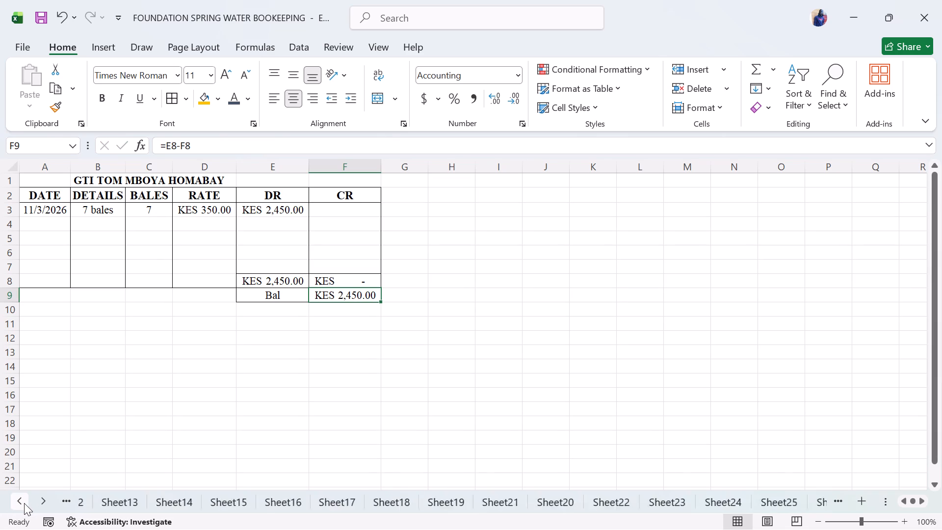
triple_click(24, 503)
triple_click(24, 503)
triple_click(24, 503)
triple_click(24, 503)
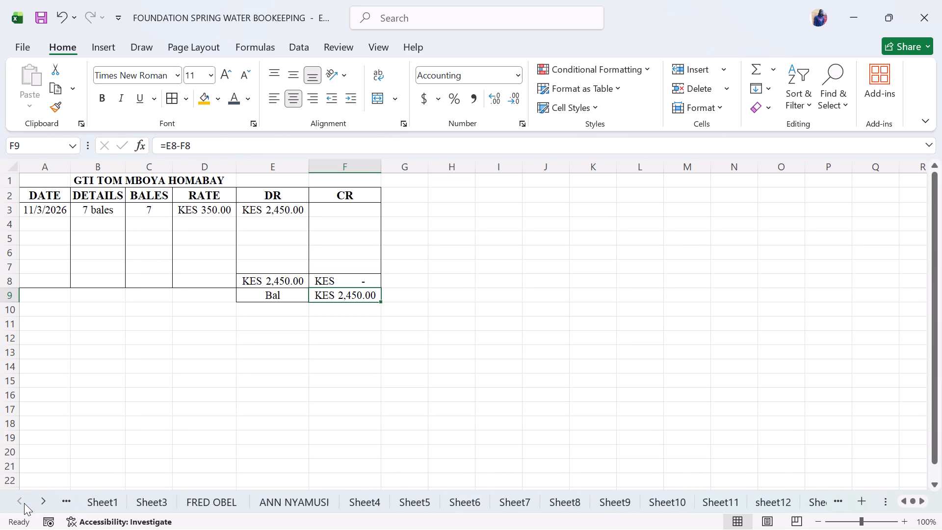
double_click(24, 503)
left_click(106, 500)
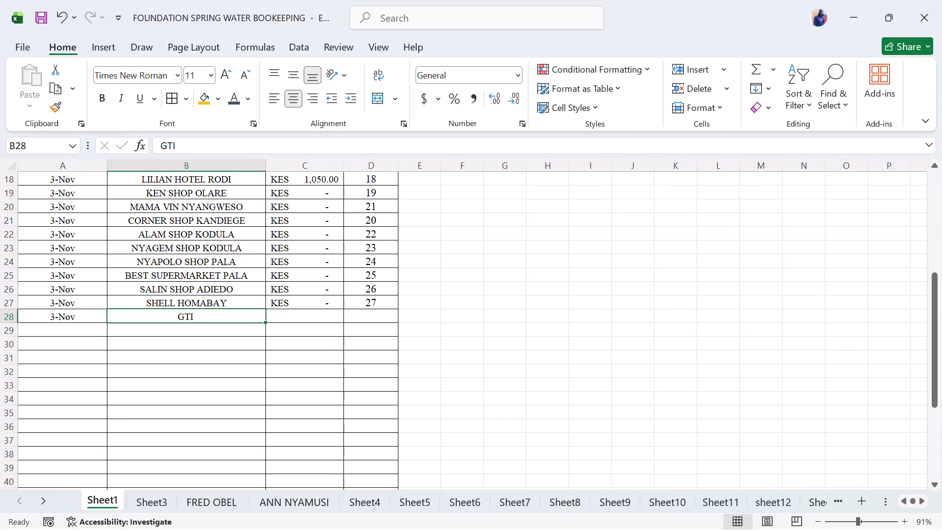
Enter the customer name GTI TOM MBOYA HB in B28, replacing the existing entry.
left_click(223, 319)
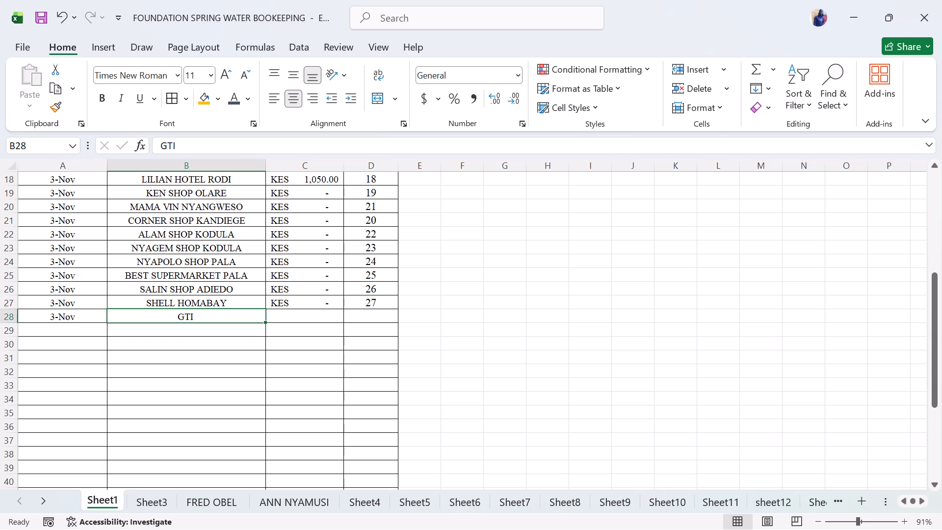
left_click(220, 315)
key("t")
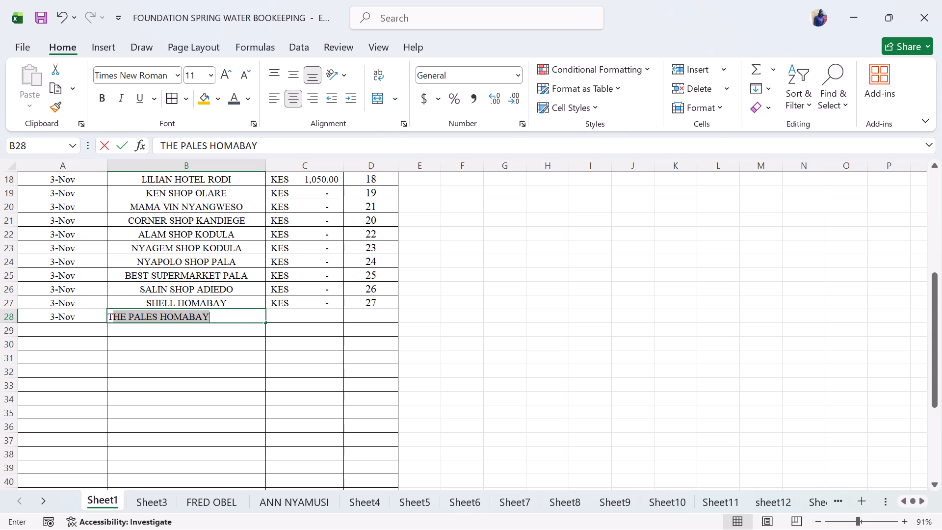
key("BackSpace")
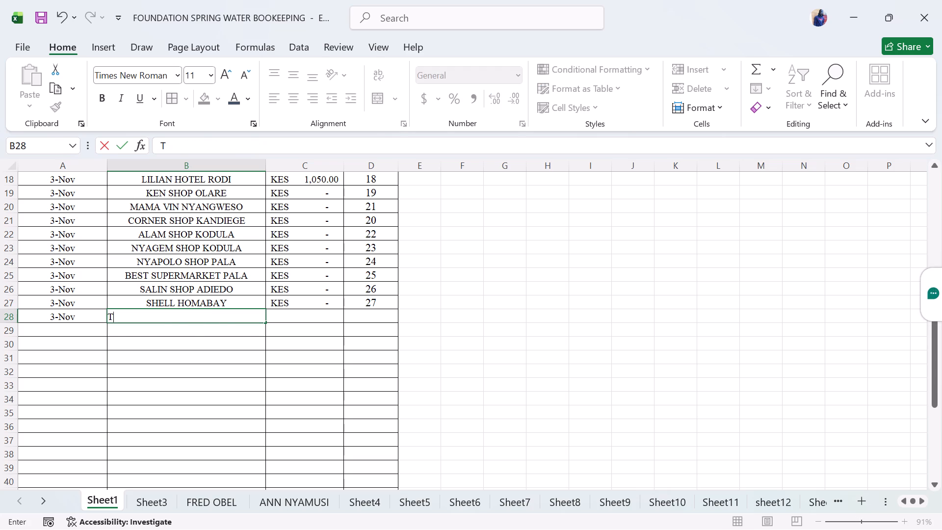
key("BackSpace")
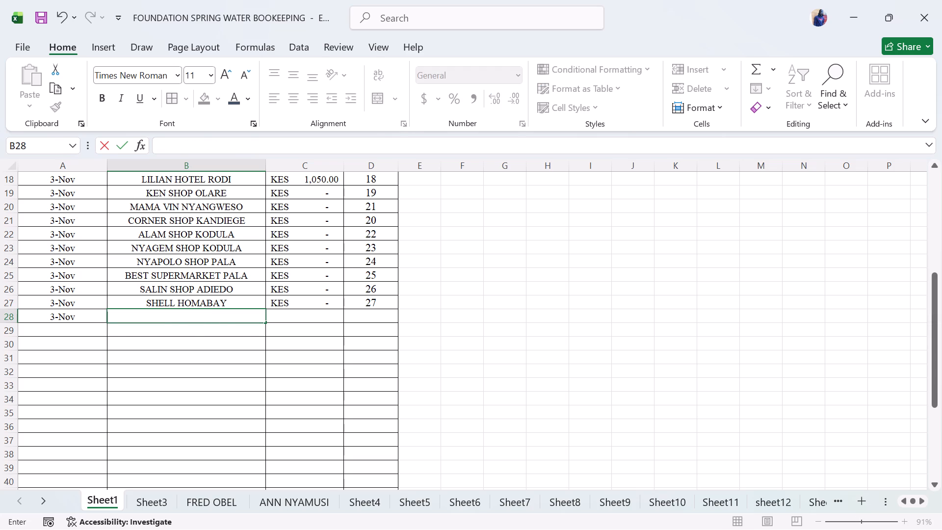
type("GTI TOM MBOYA")
key("space")
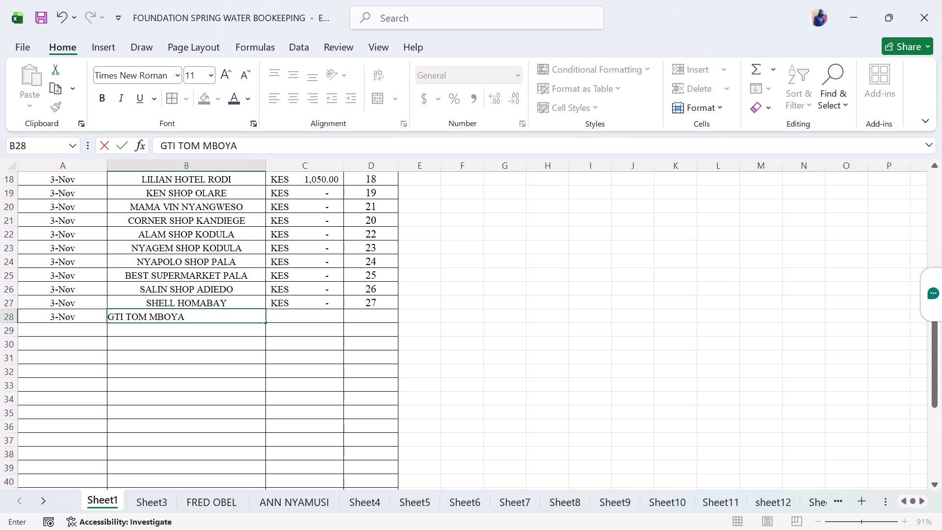
type("HB")
Link the customer's amount in C28 to the ledger balance with the formula =Sheet28!F9.
left_click(291, 319)
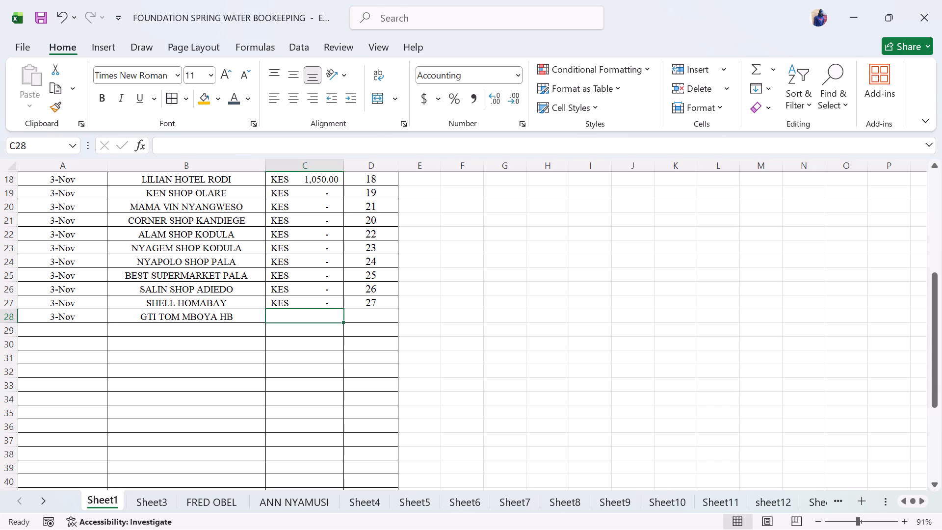
key("equal")
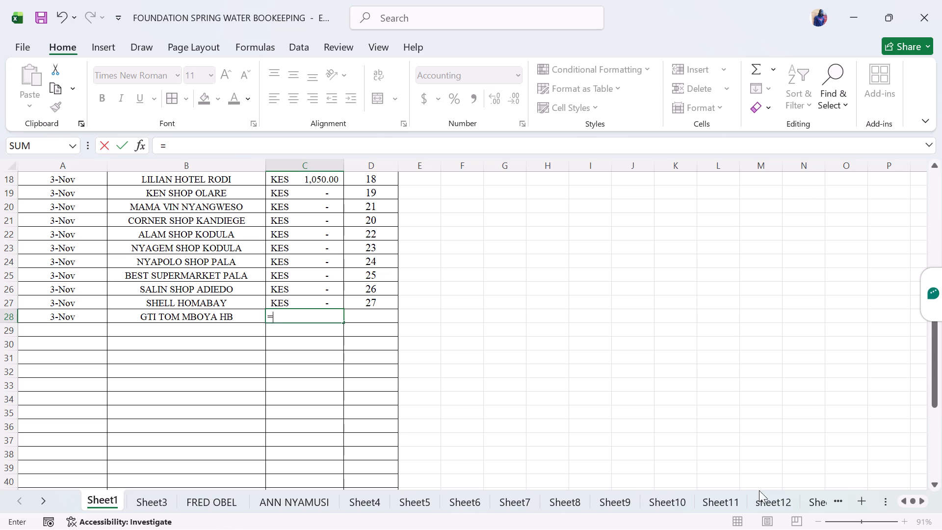
left_click(774, 493)
left_click(817, 506)
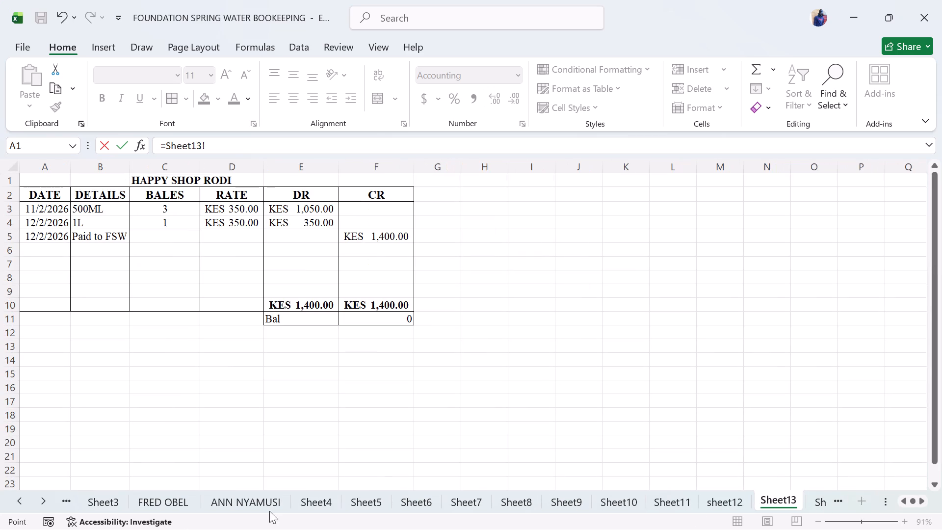
triple_click(44, 501)
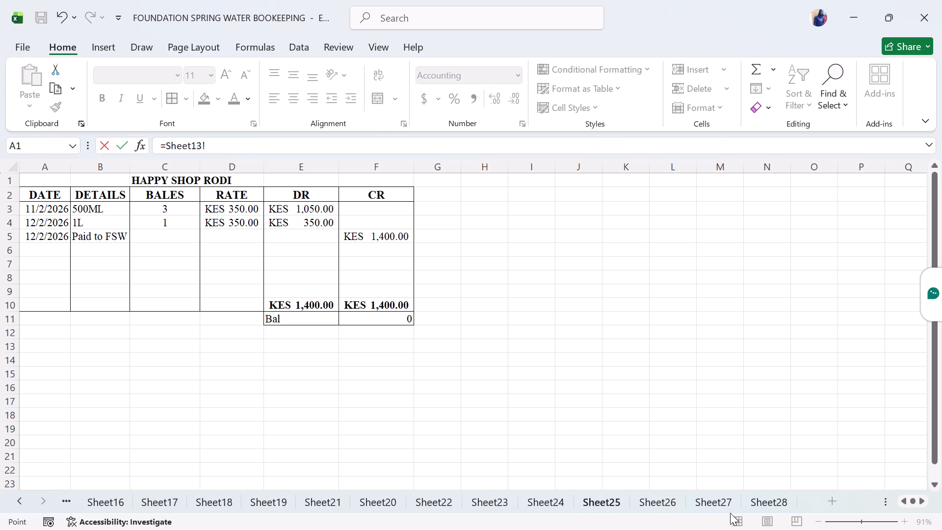
left_click(768, 498)
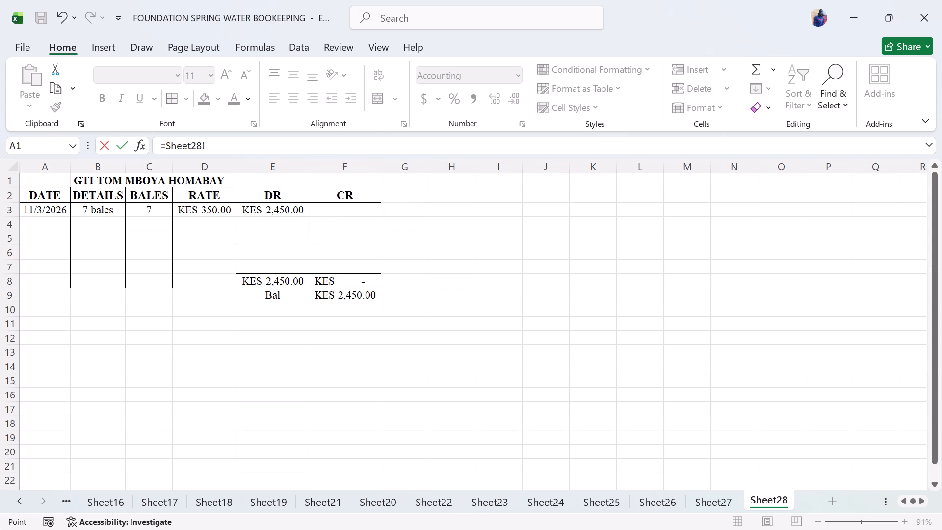
left_click(346, 294)
key("Return")
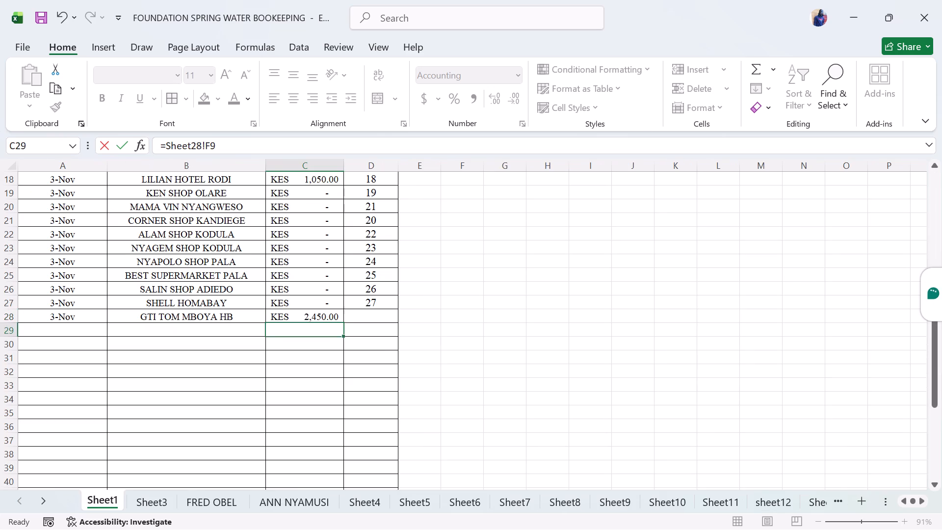
Enter the sheet number 28 in D28 for the GTI TOM MBOYA HB row.
scroll(287, 296, "down", 1)
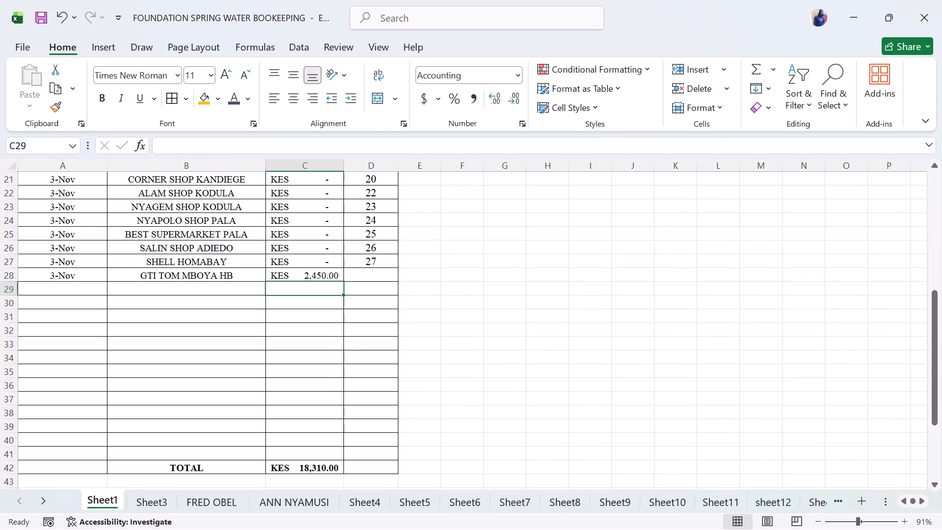
left_click(369, 272)
type("28")
left_click(454, 308)
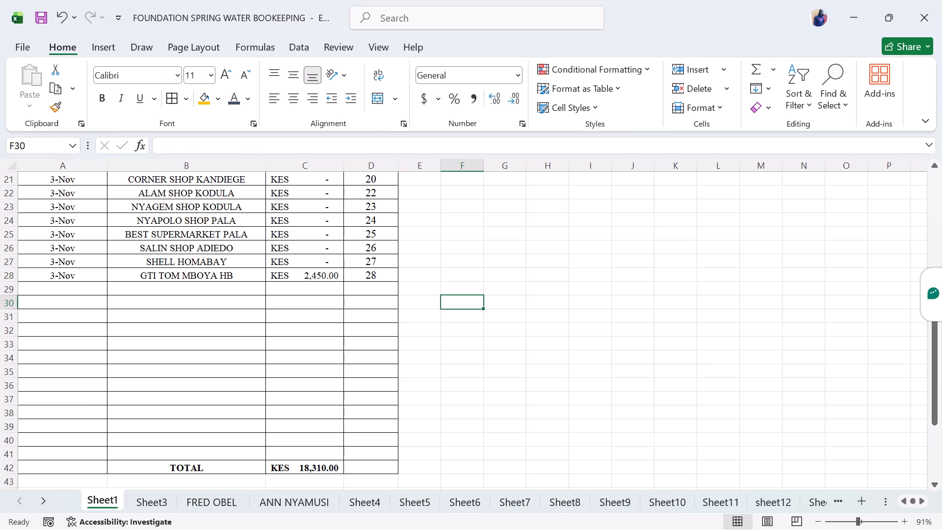
Review the Sheet1 customer list, its total row and the stock balance table below it.
scroll(459, 368, "down", 2)
scroll(459, 368, "up", 2)
scroll(459, 368, "down", 1)
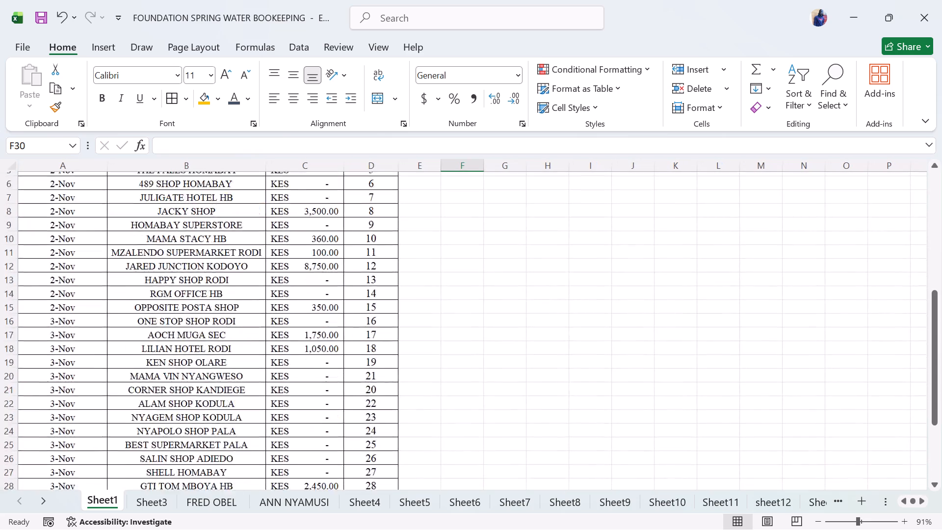
scroll(459, 368, "down", 2)
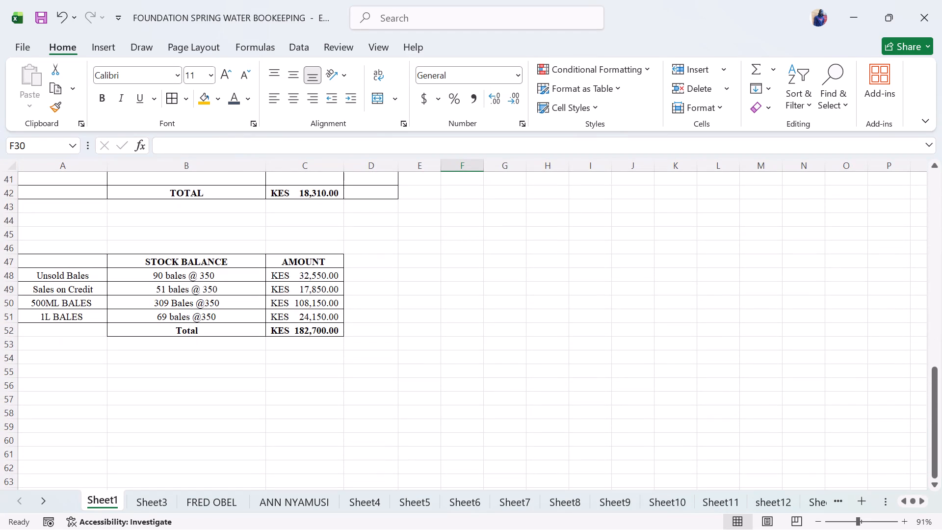
scroll(459, 368, "up", 1)
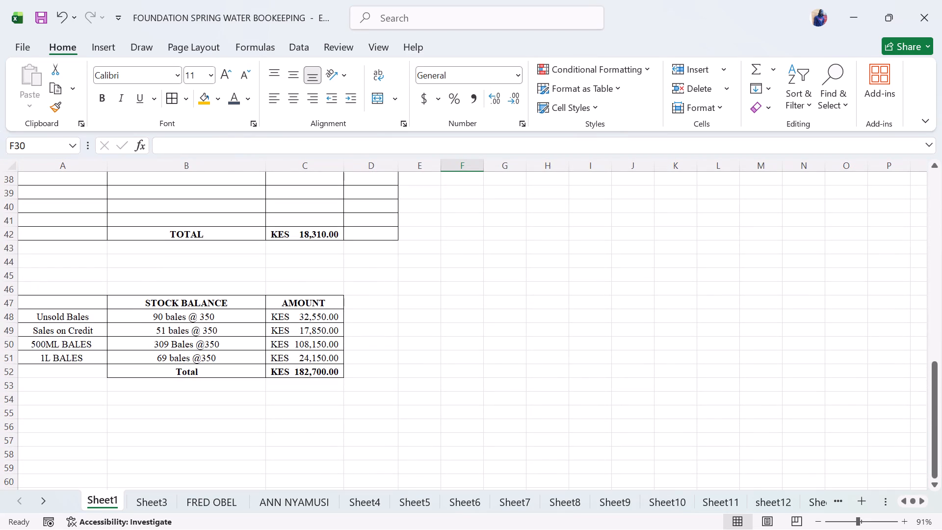
scroll(459, 368, "up", 4)
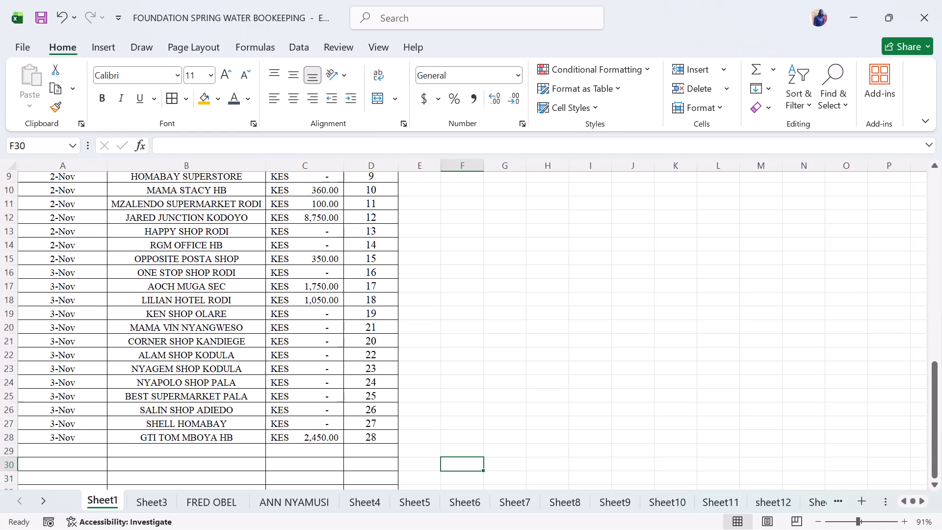
scroll(459, 368, "up", 2)
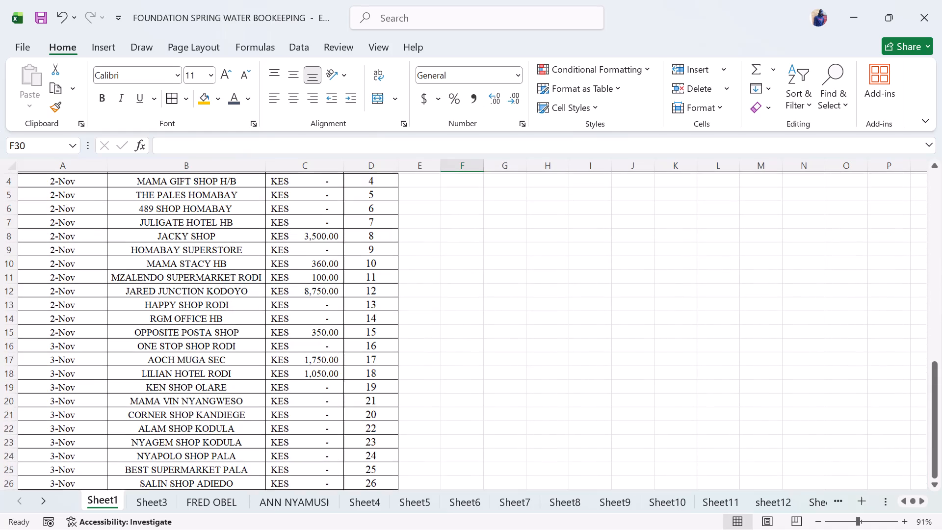
scroll(459, 368, "down", 1)
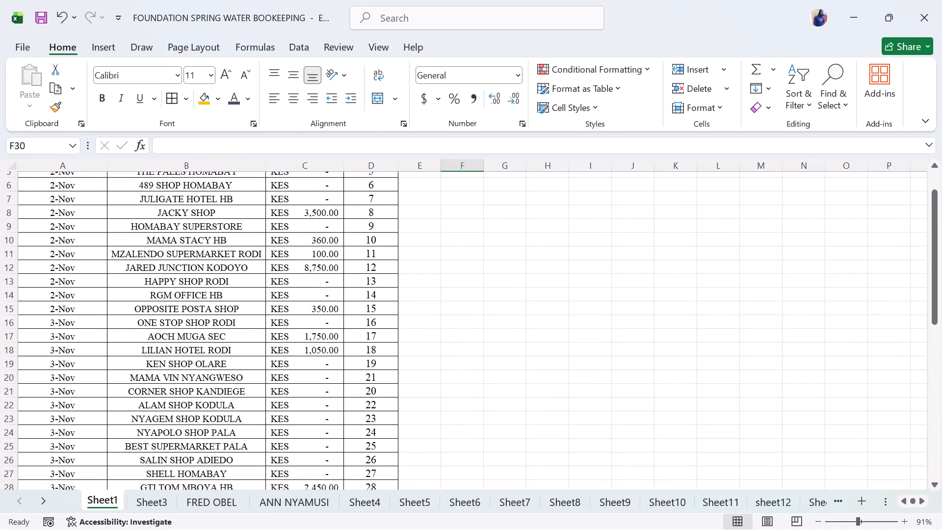
scroll(459, 368, "down", 1)
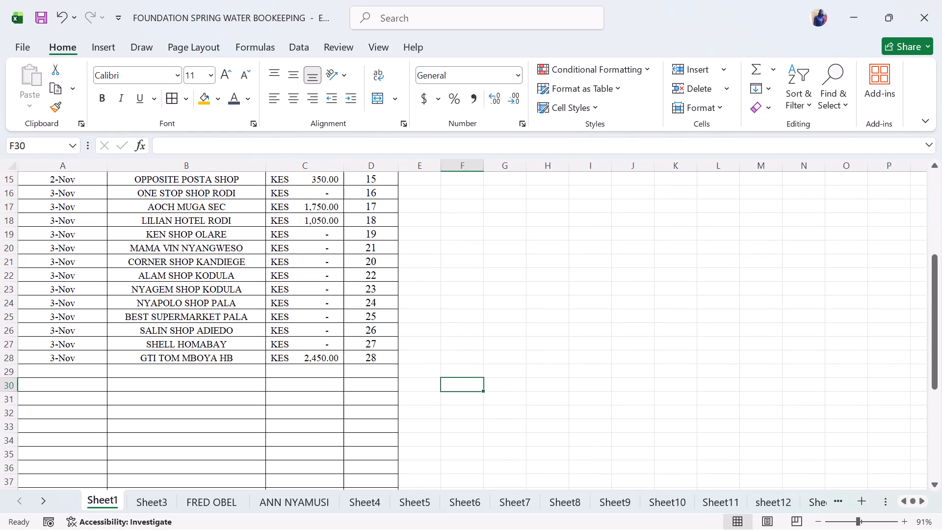
Save the workbook.
left_click(37, 10)
left_click(229, 215)
left_click(358, 282)
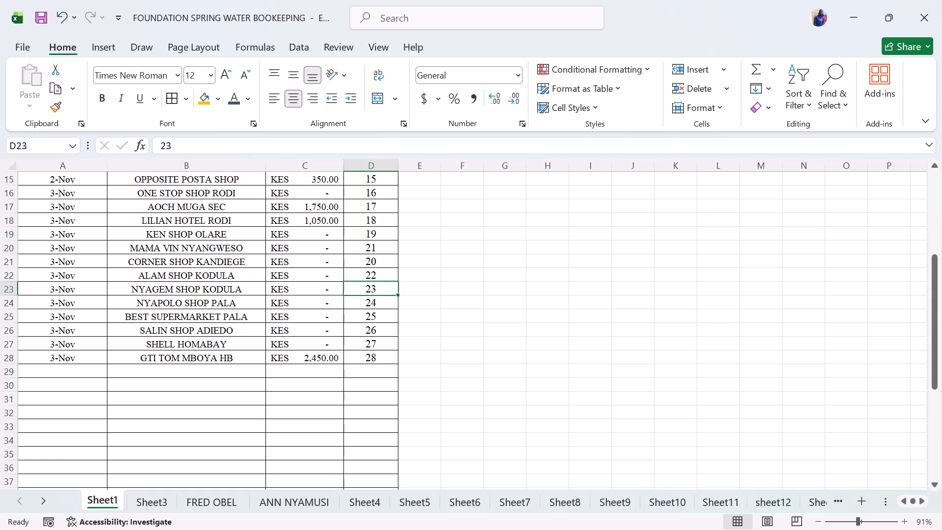
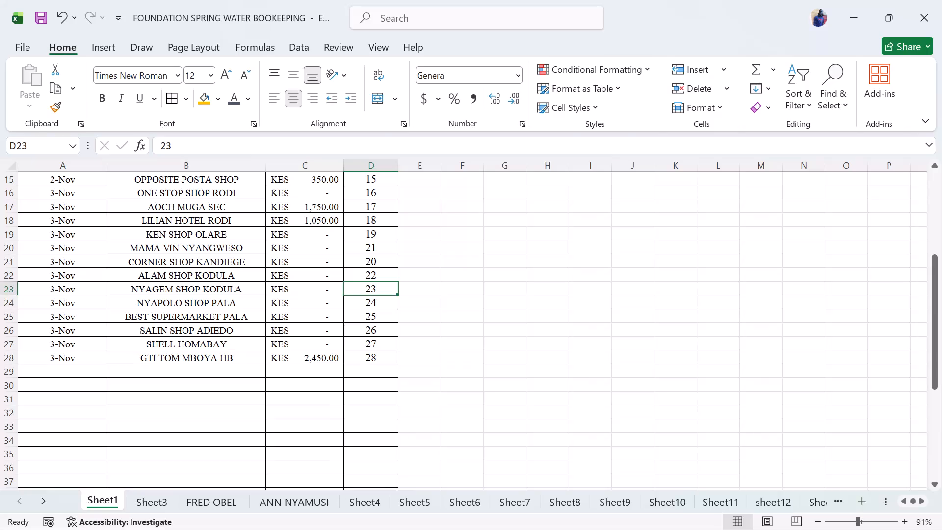
Review the end of the Sheet1 customer list, its total row, the stock balance table and the workbook's last sheets.
scroll(338, 369, "down", 1)
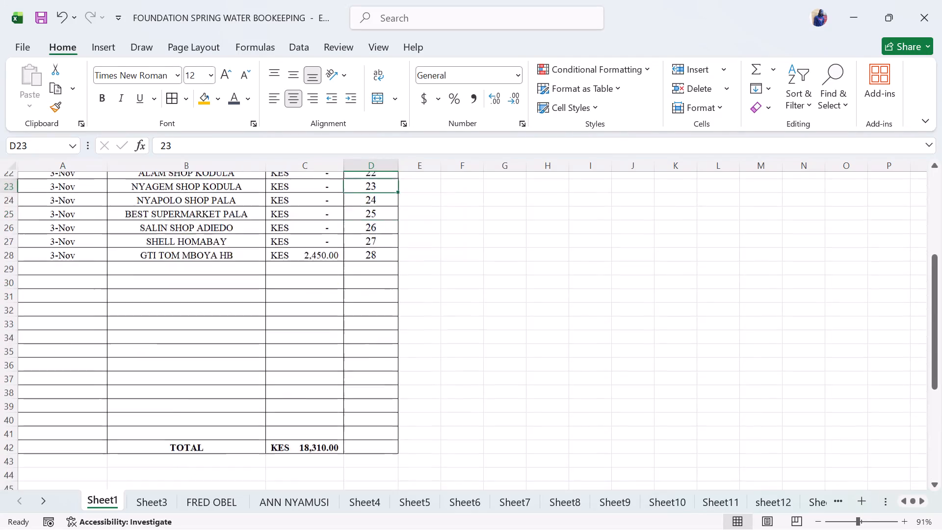
scroll(338, 369, "down", 6)
scroll(338, 369, "up", 3)
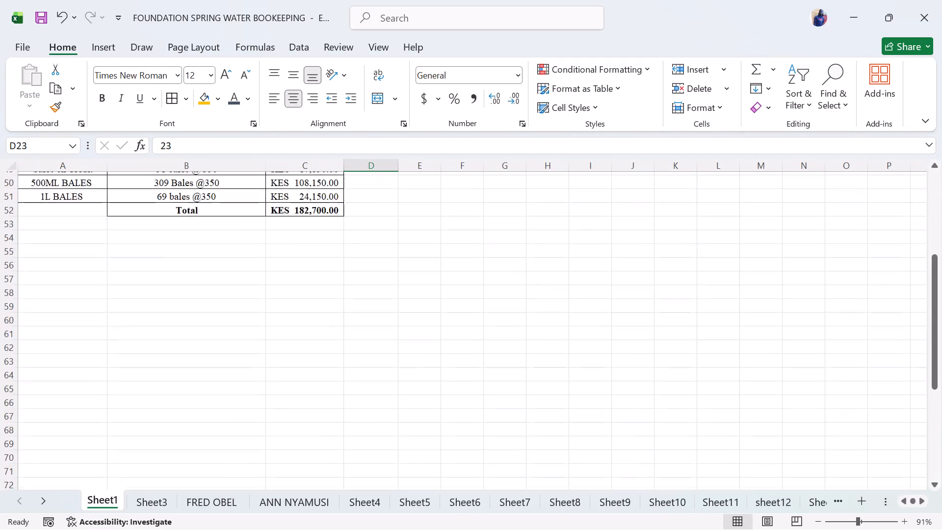
scroll(338, 369, "up", 2)
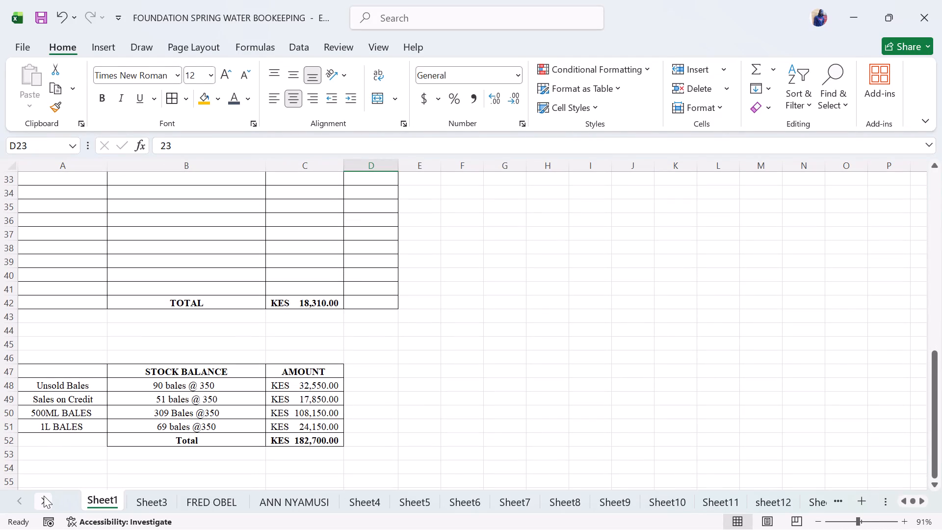
triple_click(44, 496)
triple_click(44, 496)
triple_click(44, 496)
triple_click(44, 496)
triple_click(44, 496)
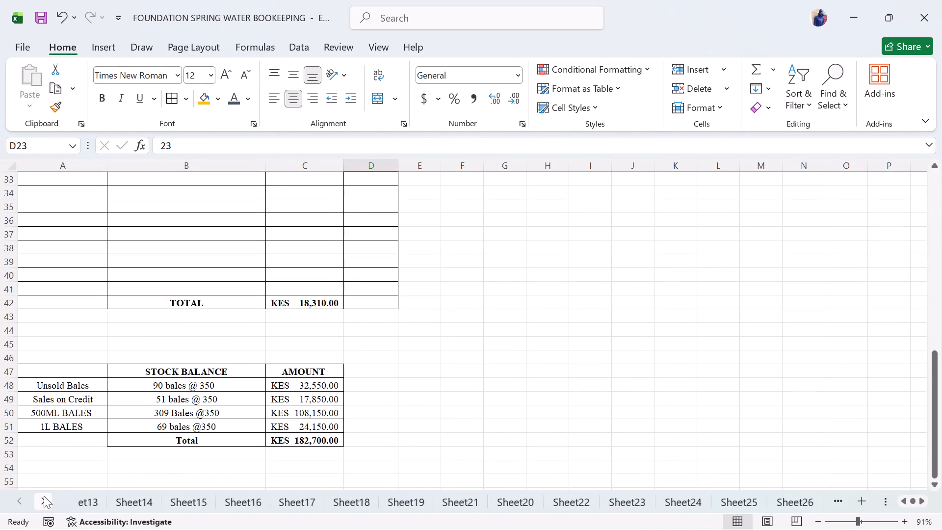
triple_click(44, 496)
scroll(376, 245, "up", 1)
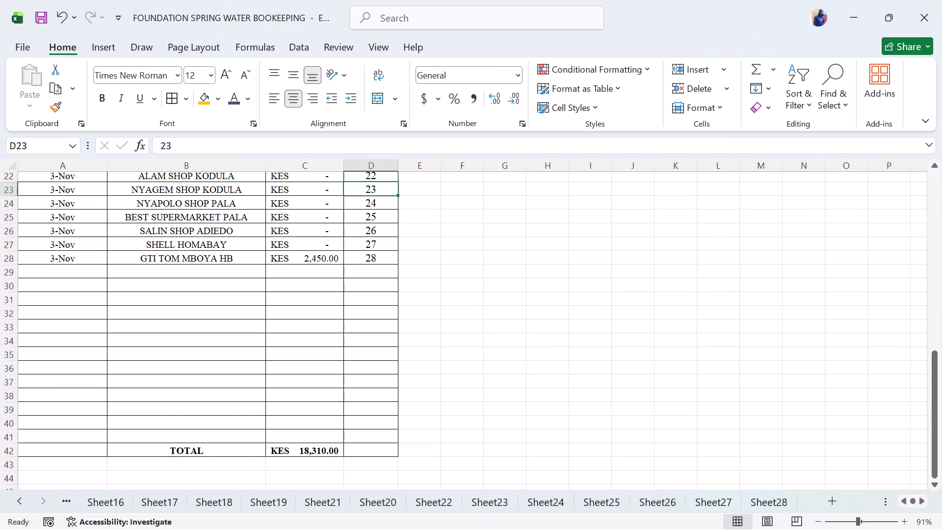
scroll(376, 245, "up", 1)
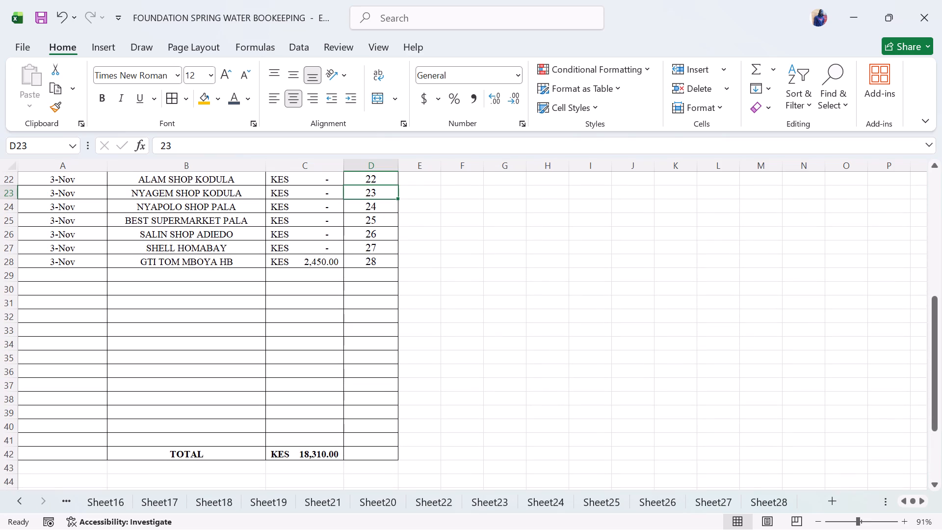
Enter the date 3-Nov in A29 of the Sheet1 customer list.
left_click(79, 278)
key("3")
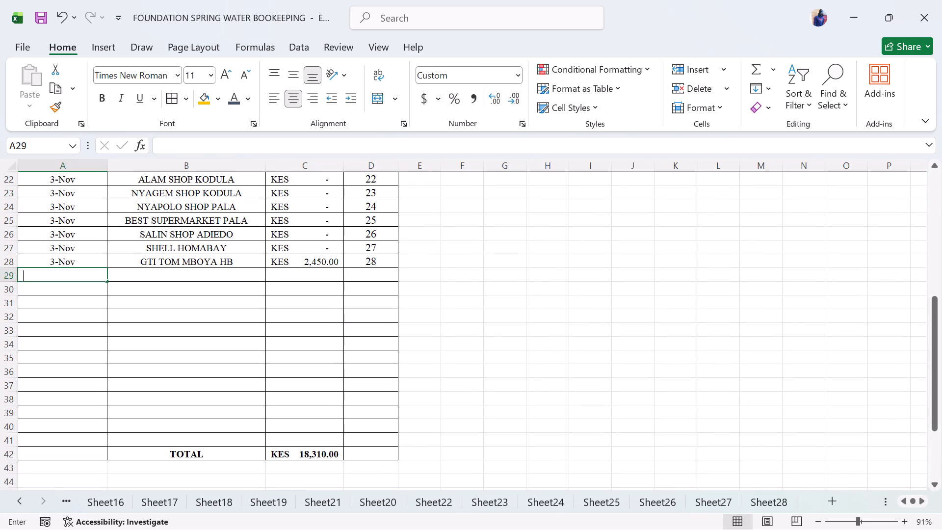
key("BackSpace")
key("BackSpace")
key("BackSpace")
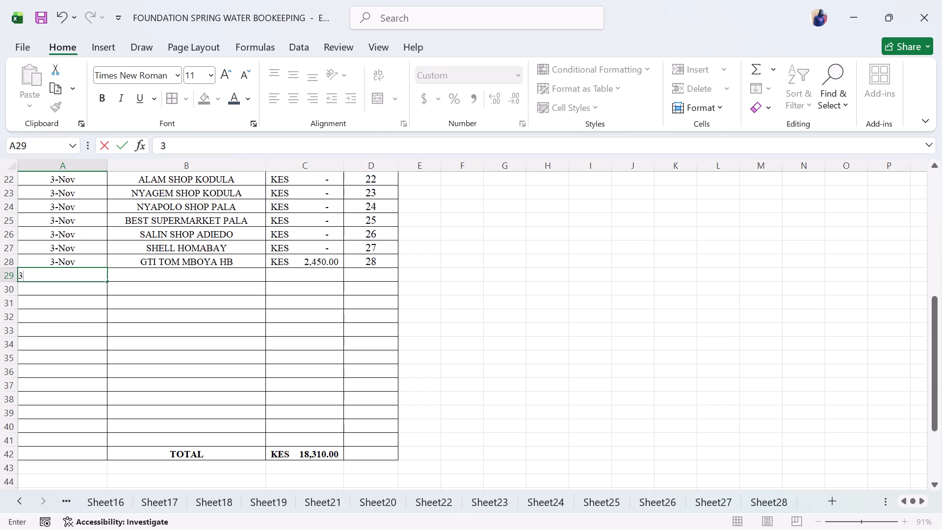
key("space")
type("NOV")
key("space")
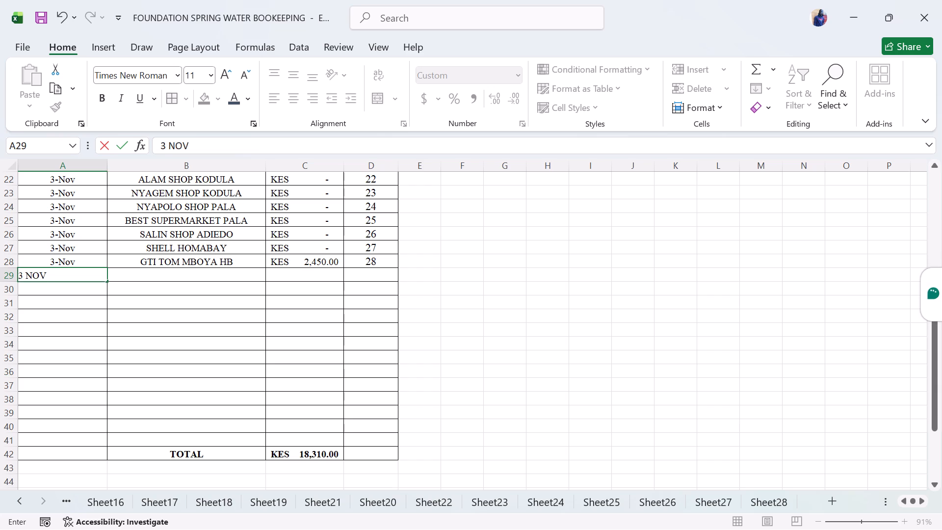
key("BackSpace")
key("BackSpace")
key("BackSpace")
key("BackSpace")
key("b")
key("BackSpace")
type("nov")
left_click(150, 286)
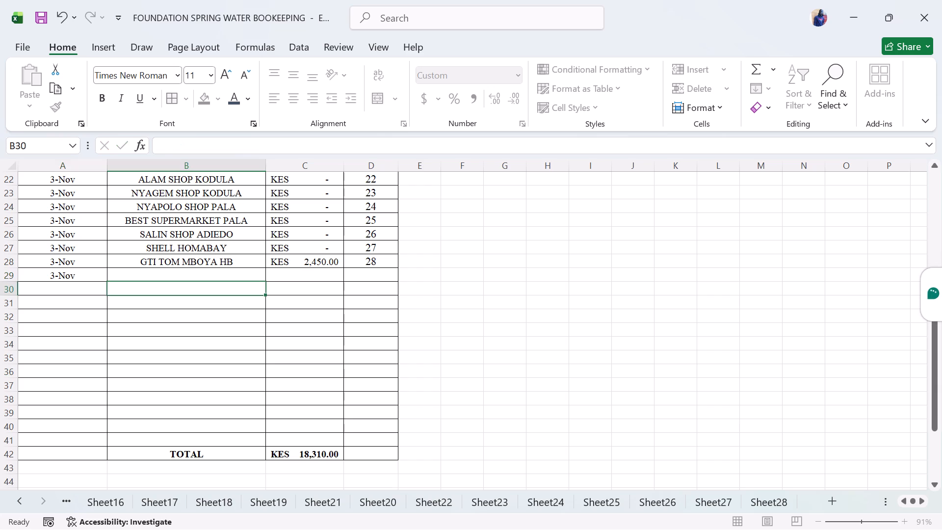
left_click(156, 272)
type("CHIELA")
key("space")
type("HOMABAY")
left_click(289, 274)
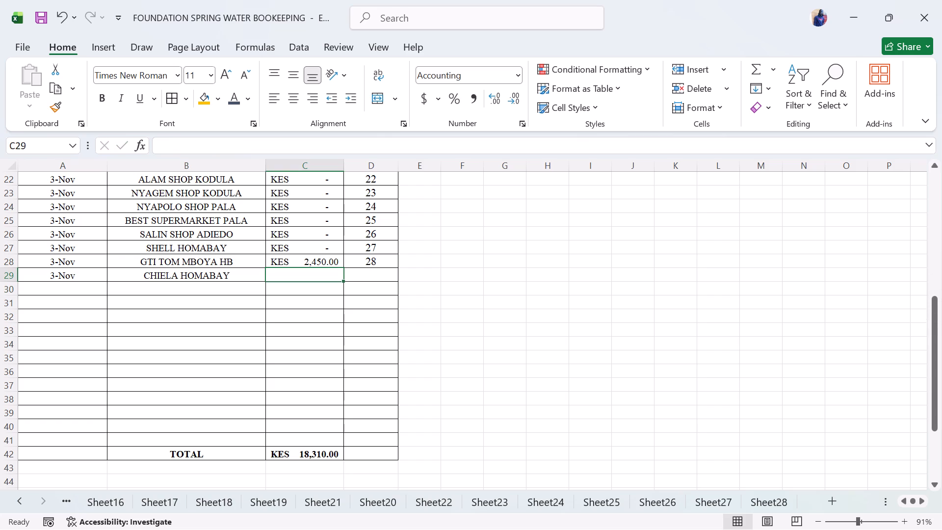
left_click(759, 498)
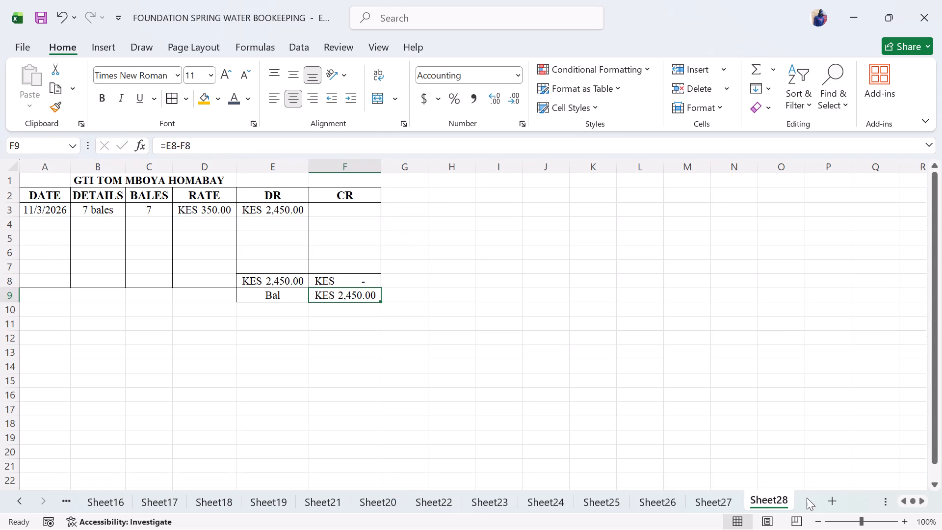
left_click(831, 497)
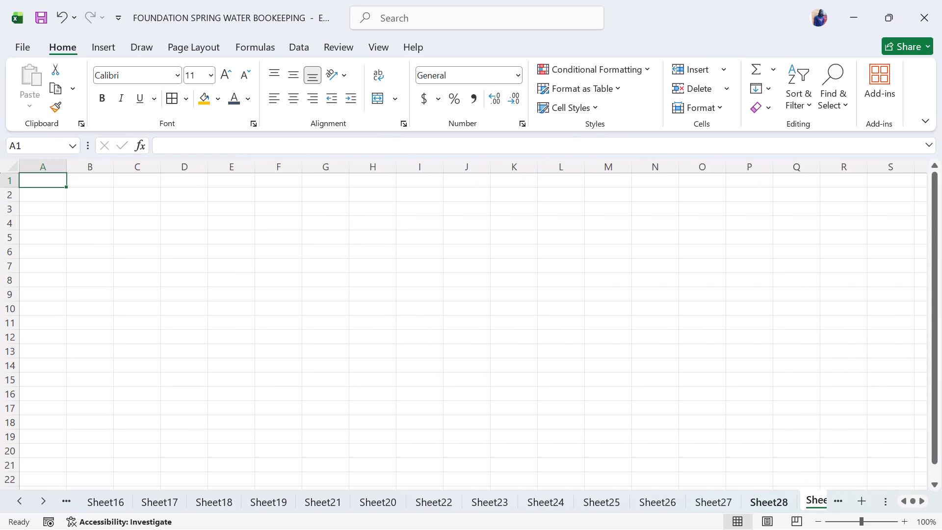
left_click(45, 179)
left_click(50, 196)
Copy the ledger header row, DATE through CR, from Sheet28 into row 2 of Sheet29.
left_click(761, 503)
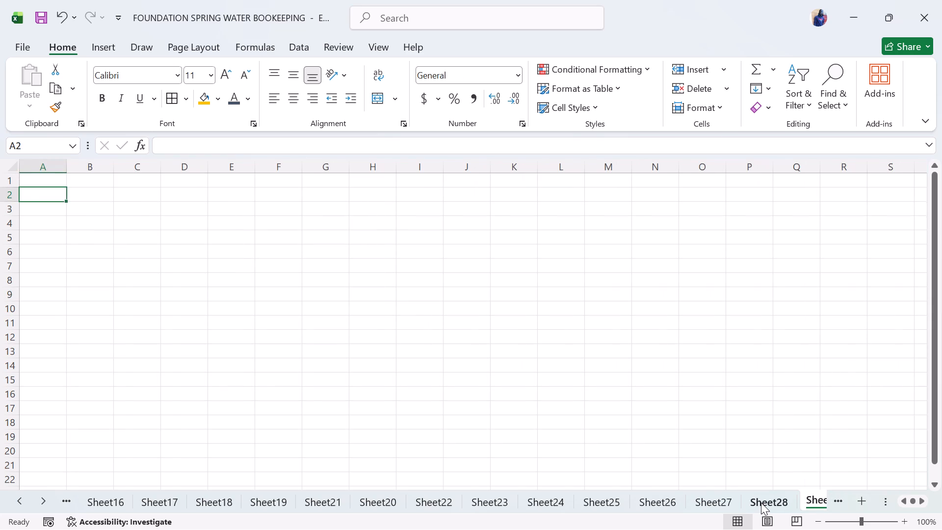
left_click_drag(56, 181, 211, 180)
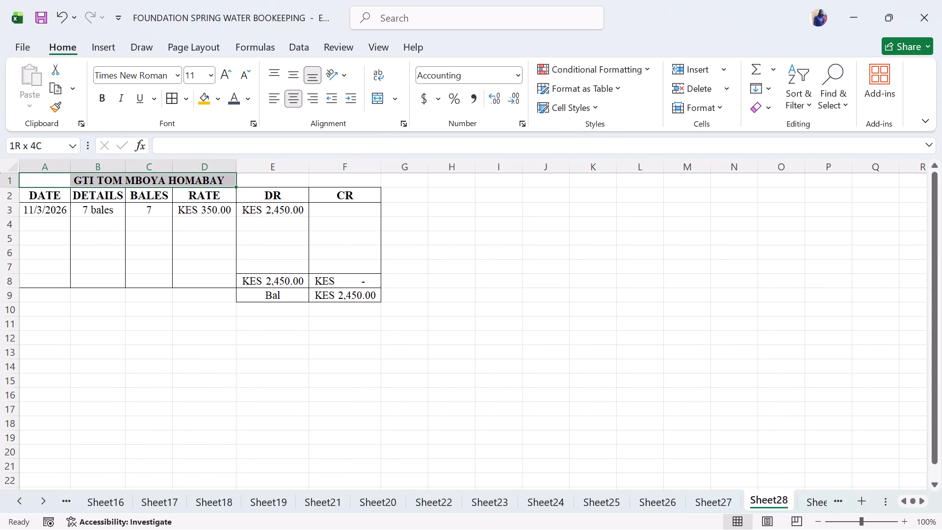
left_click_drag(211, 180, 216, 180)
key("ctrl+c")
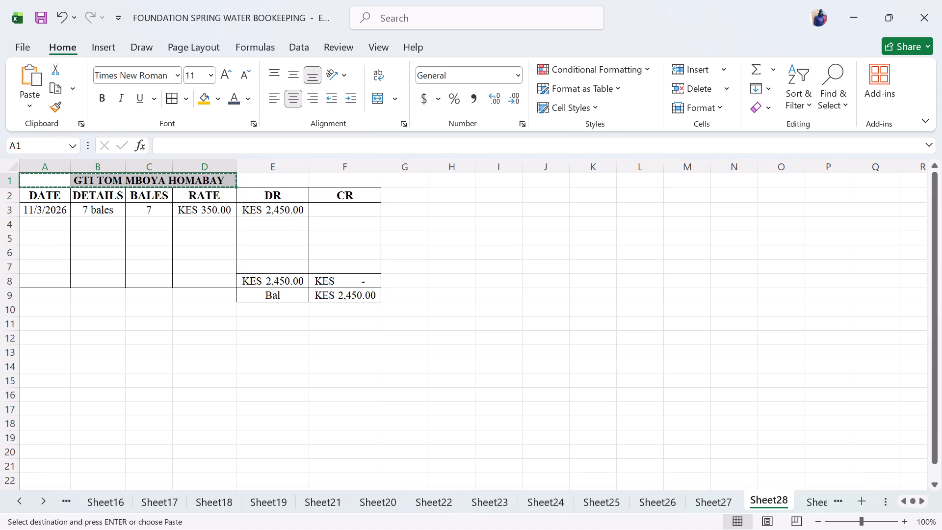
left_click_drag(40, 195, 348, 199)
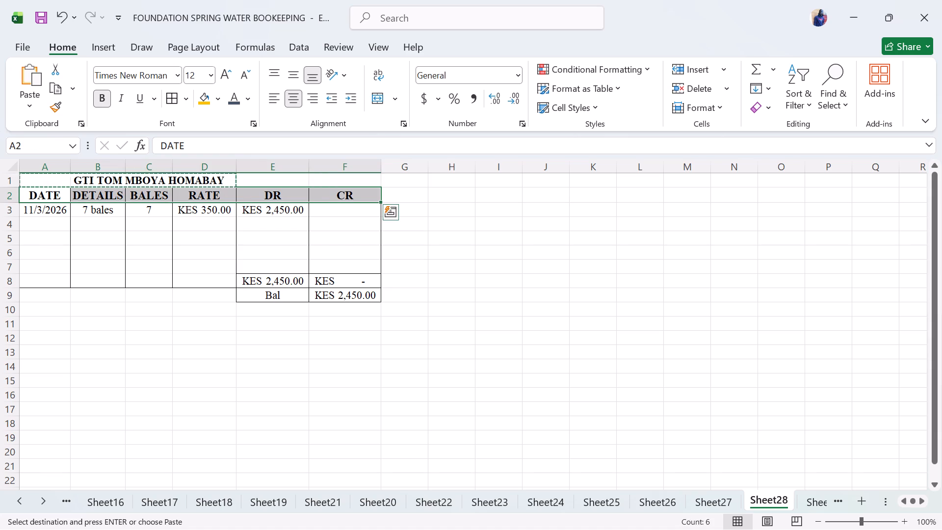
key("ctrl+c")
left_click(813, 501)
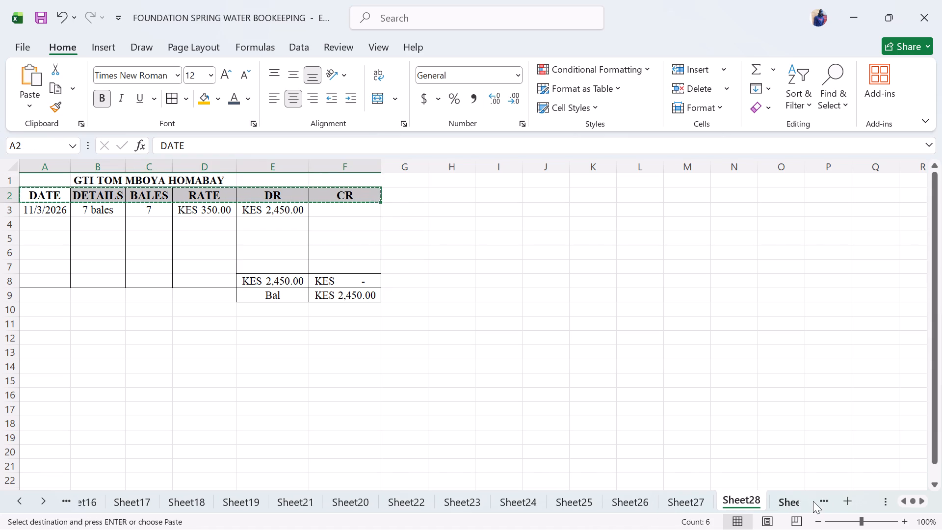
left_click_drag(49, 191, 106, 189)
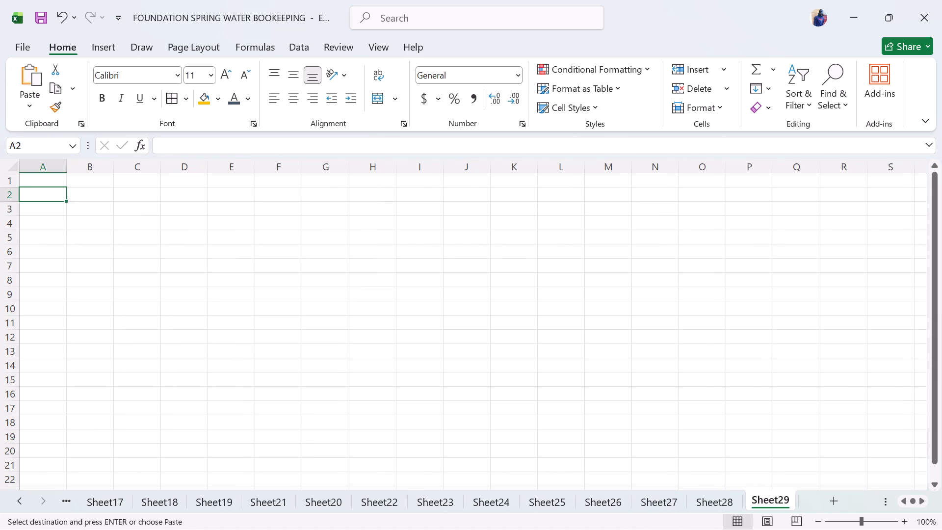
left_click_drag(106, 189, 365, 195)
key("ctrl+v")
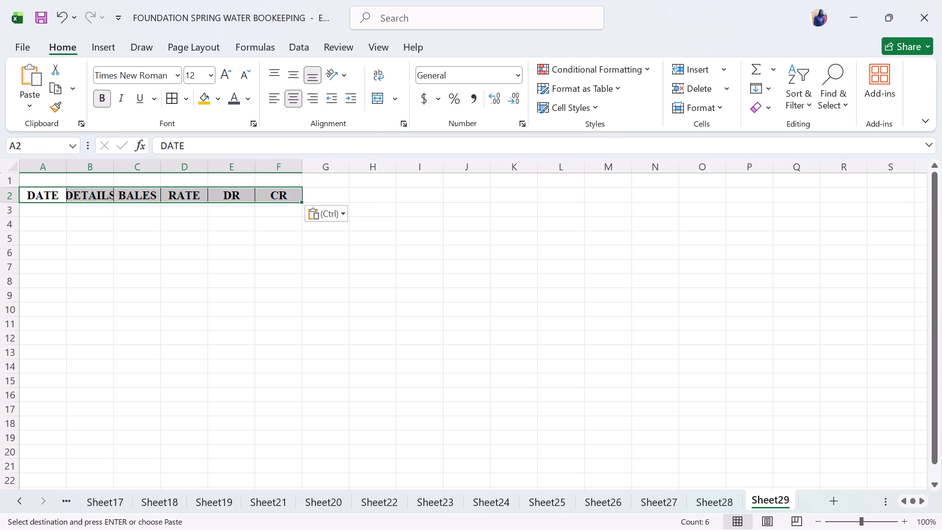
left_click(145, 180)
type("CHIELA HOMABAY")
left_click(53, 205)
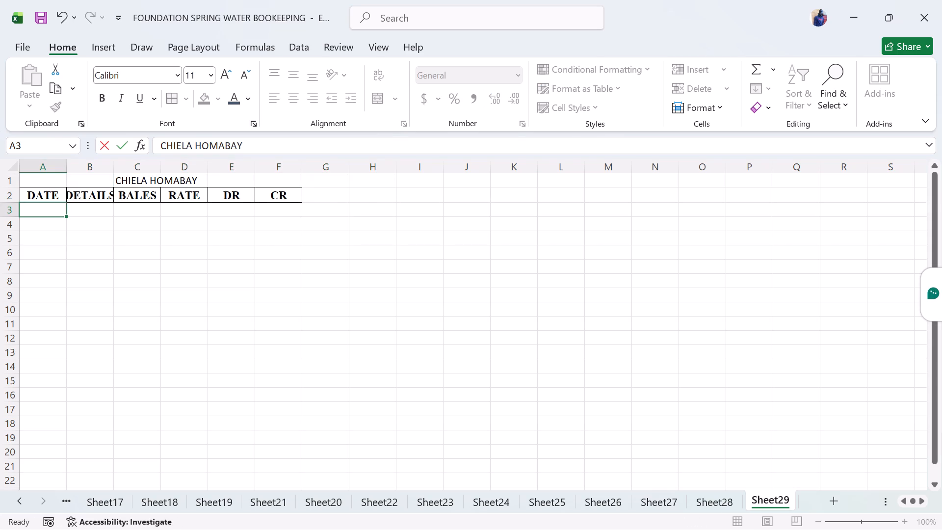
Enter the date 11/3/2026 in A3 and fit column A to its contents.
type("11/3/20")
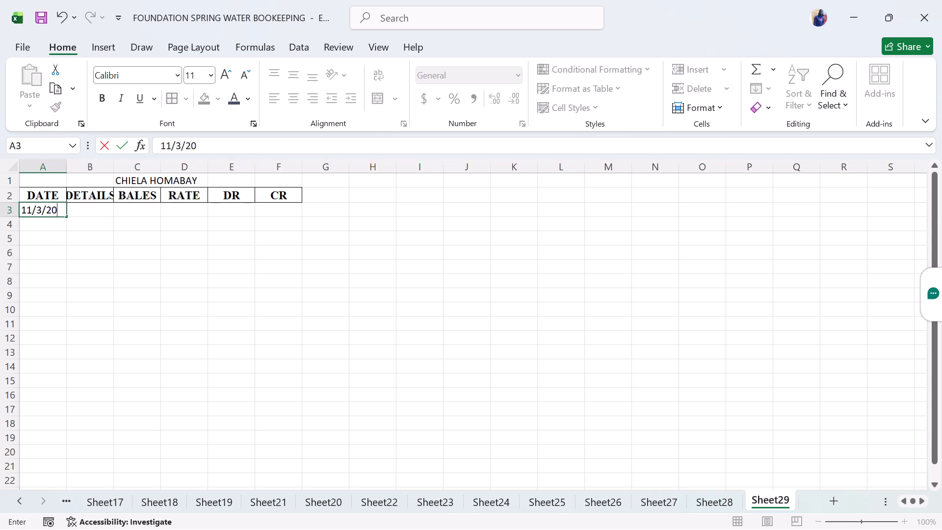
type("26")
double_click(65, 169)
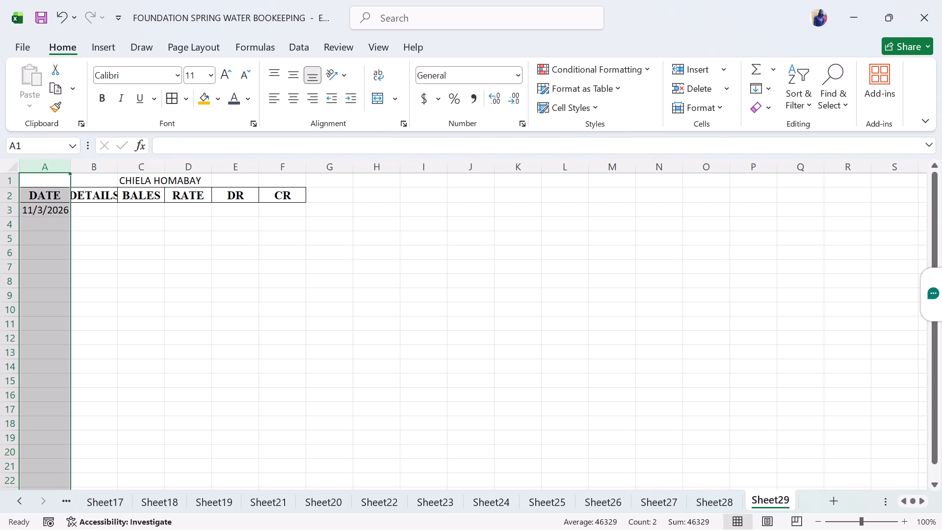
Enter 1 bale as the details in B3, fit column B to its contents and centre the entry.
left_click(87, 206)
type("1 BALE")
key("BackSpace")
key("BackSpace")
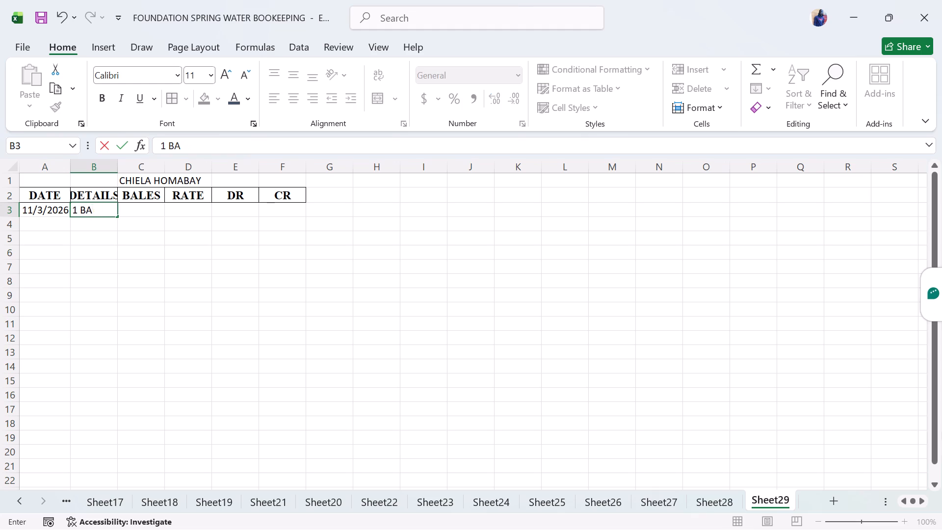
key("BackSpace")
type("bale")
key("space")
left_click(135, 211)
double_click(119, 170)
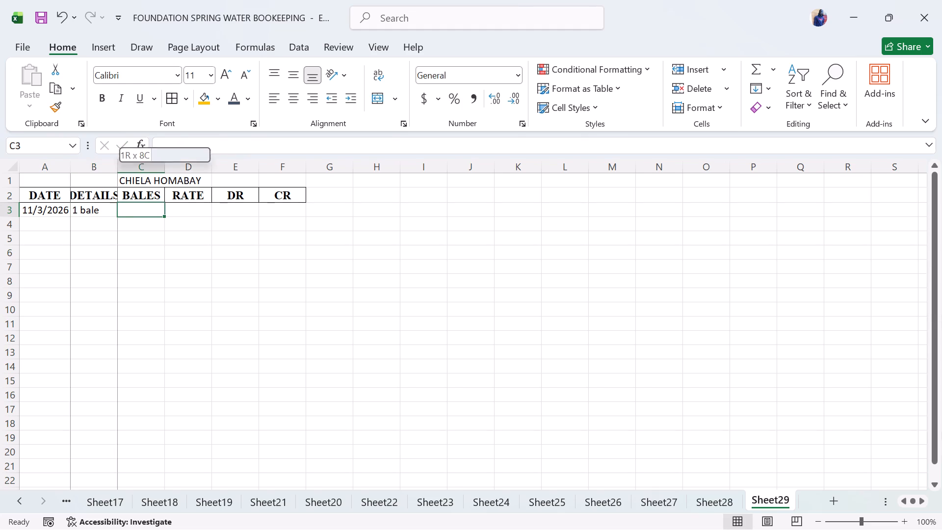
left_click(111, 209)
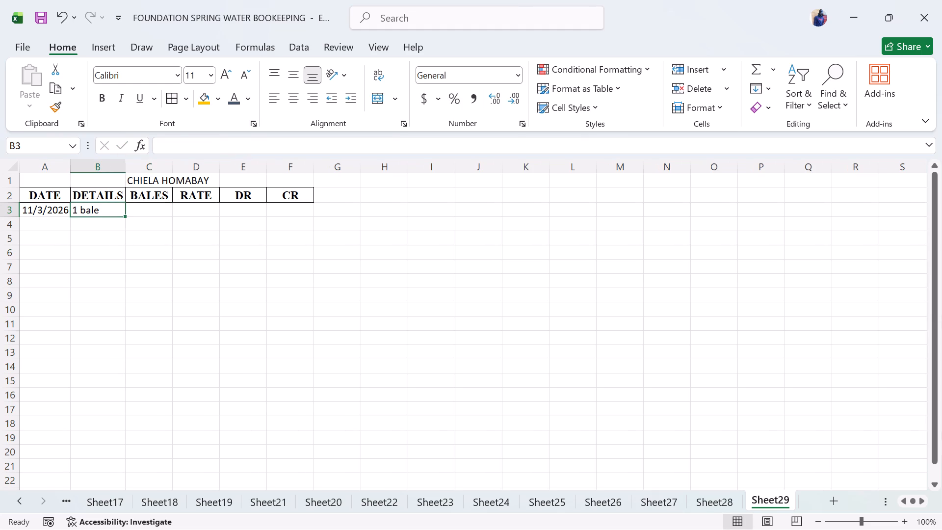
left_click(297, 98)
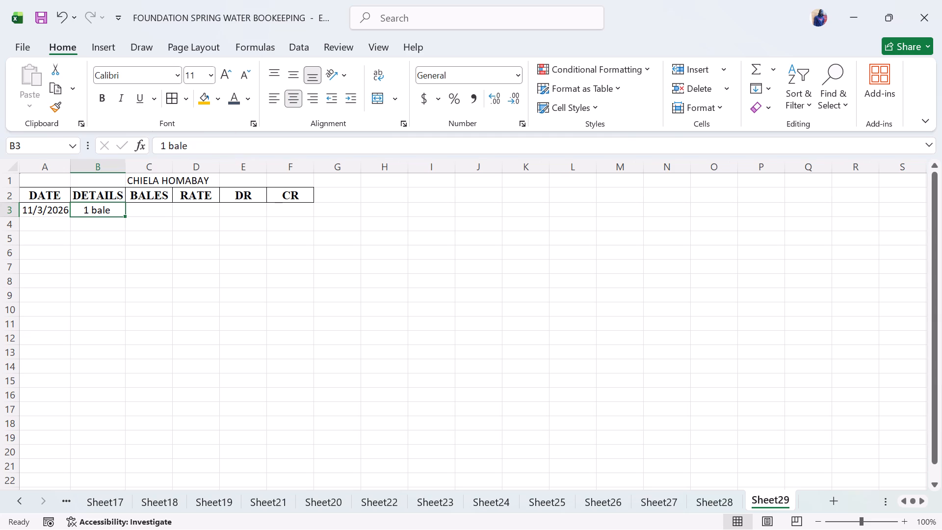
Enter 1 as the number of bales in C3.
left_click(145, 213)
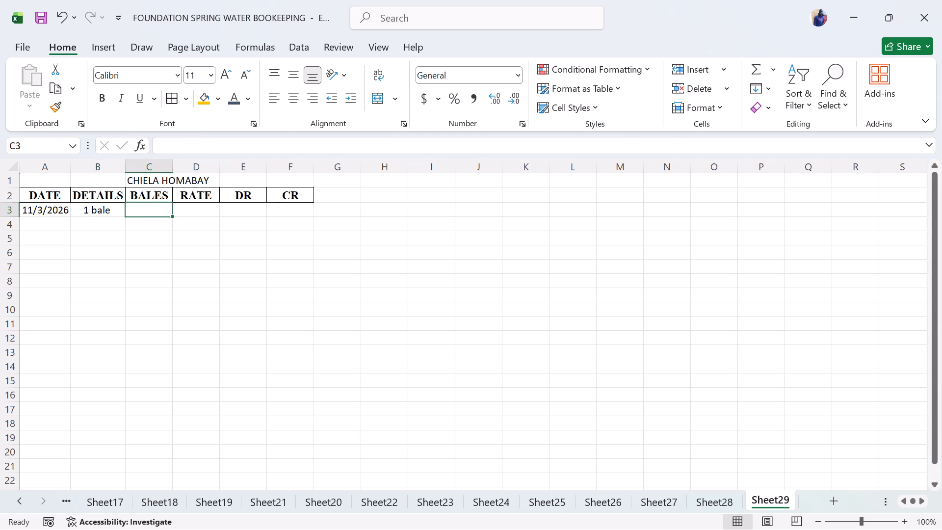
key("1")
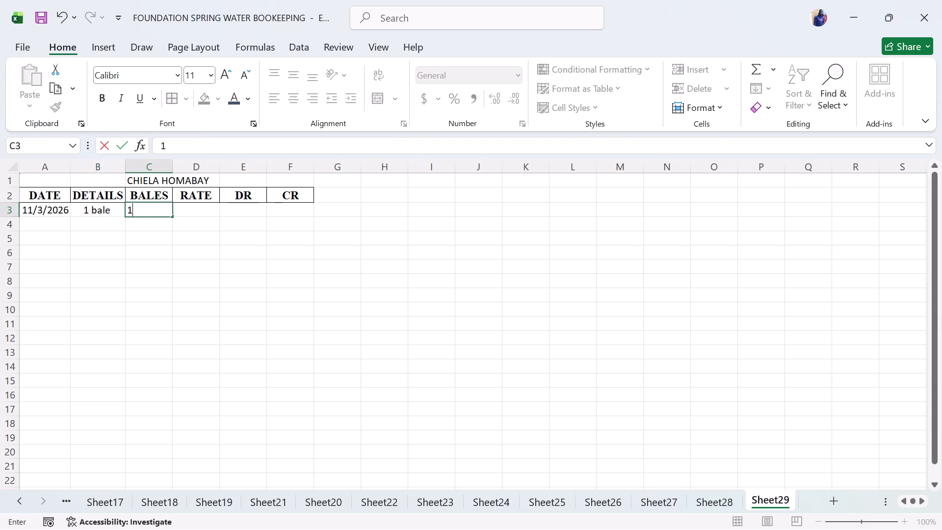
left_click(191, 211)
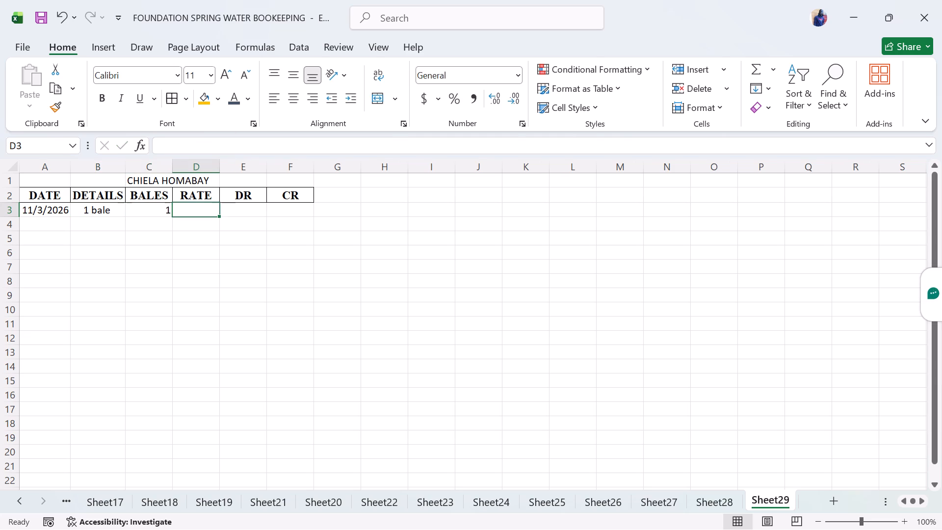
left_click(178, 213)
left_click(165, 212)
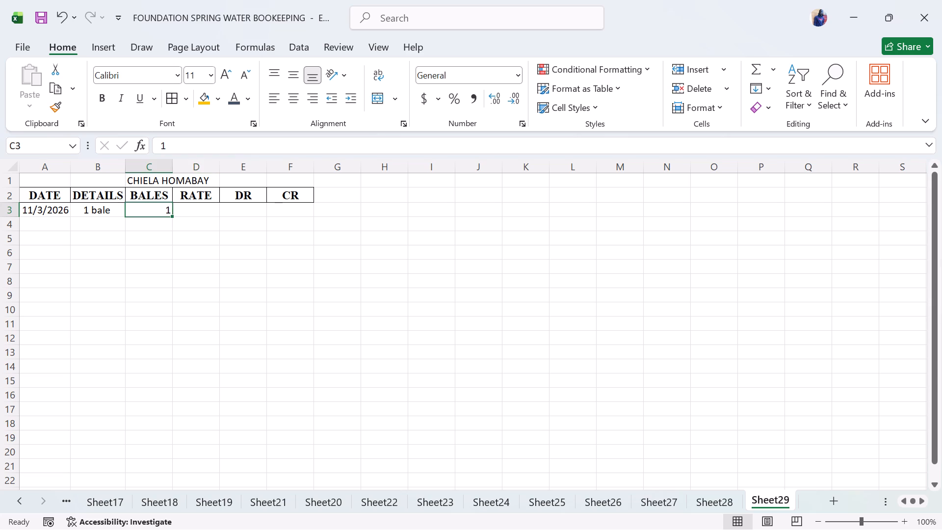
Centre the bales entry in C3.
left_click(292, 105)
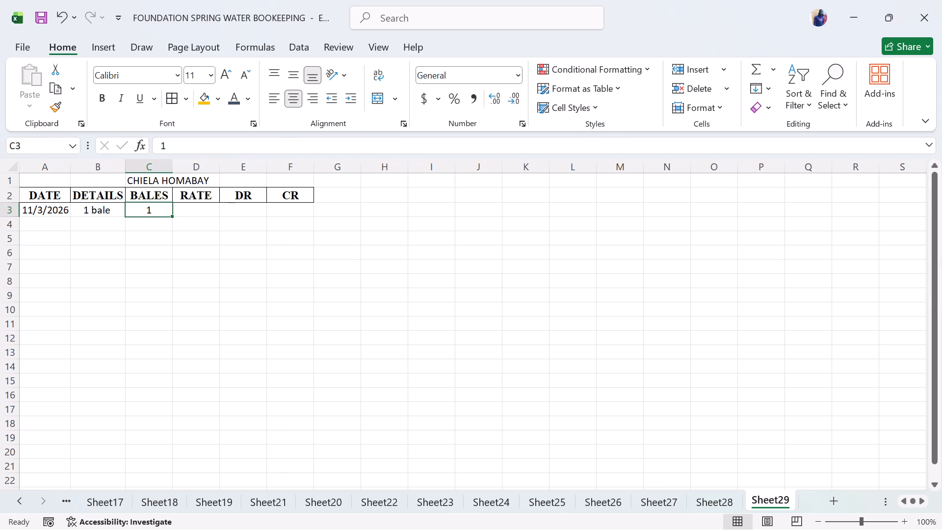
Enter 350 as the rate in D3.
left_click(198, 210)
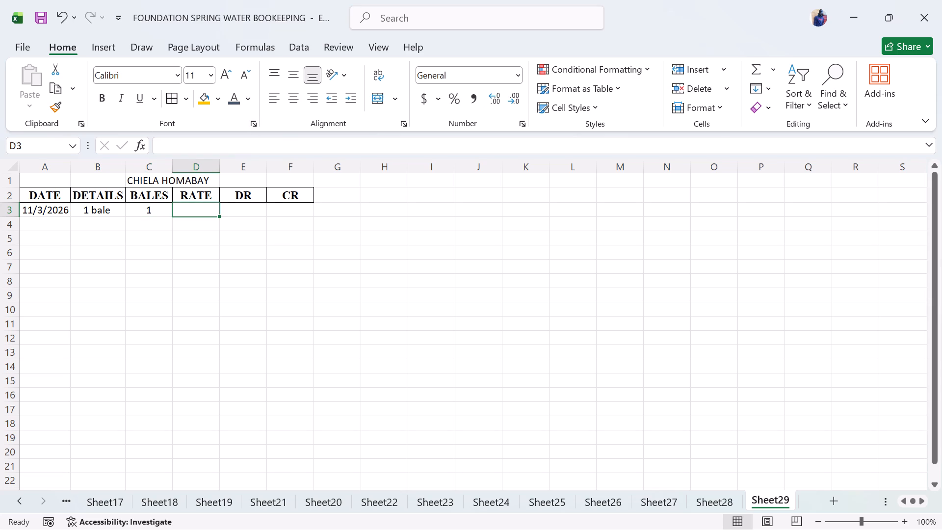
left_click(193, 209)
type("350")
left_click(230, 209)
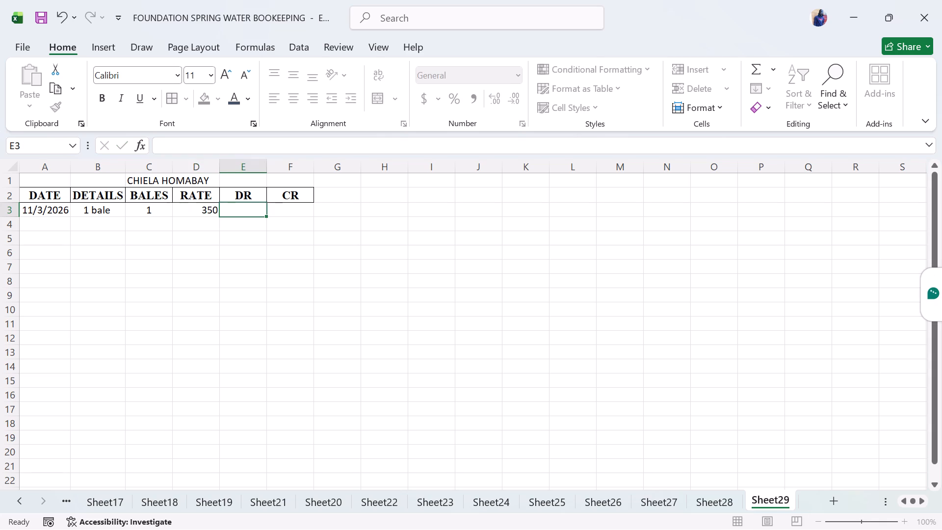
left_click(200, 212)
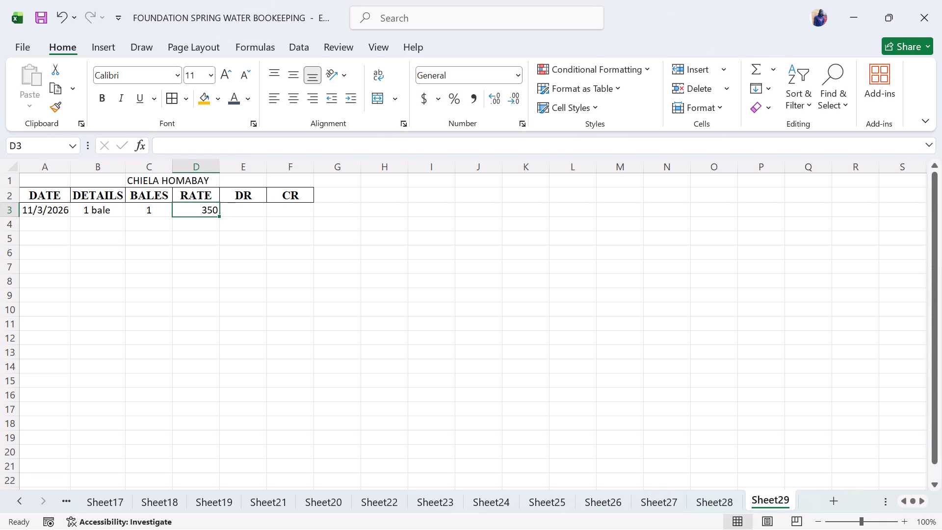
Enter a DR formula in E3 that multiplies the bales by the rate, =C3*D3.
left_click(241, 207)
key("equal")
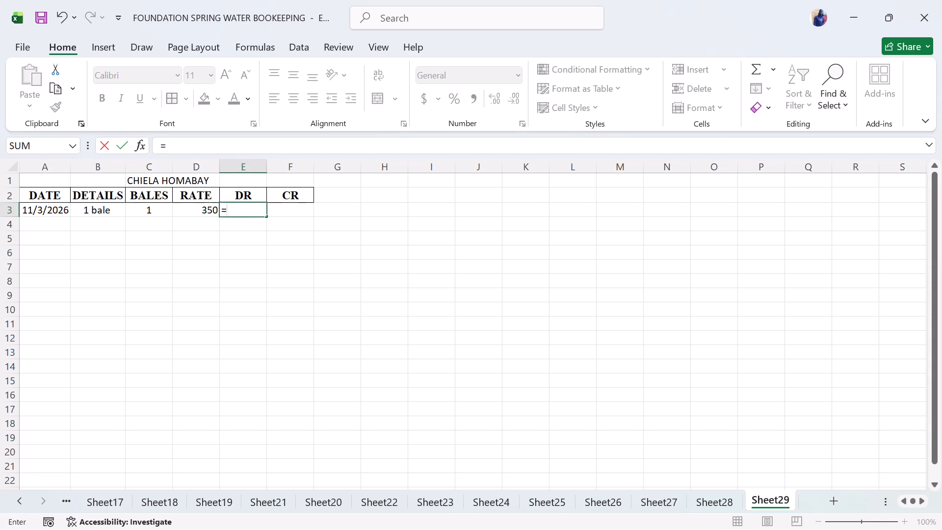
left_click(170, 209)
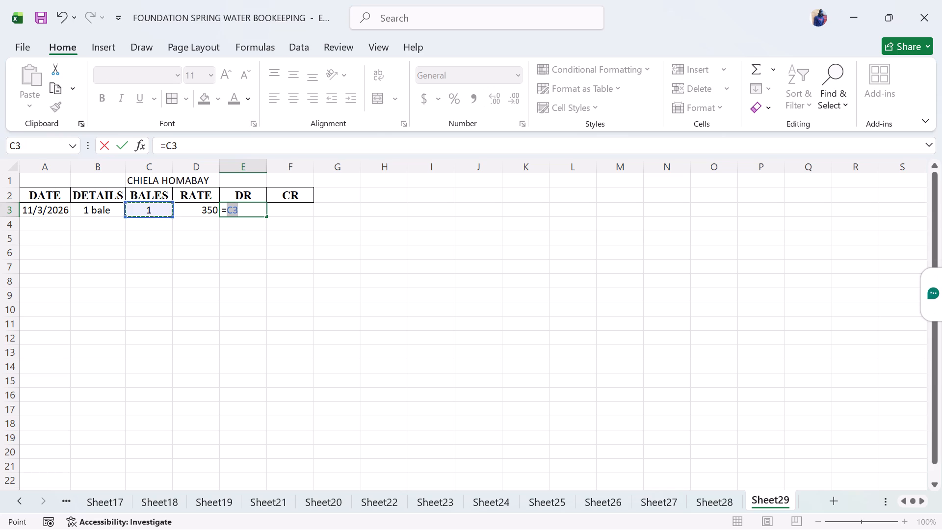
key("shift+asterisk")
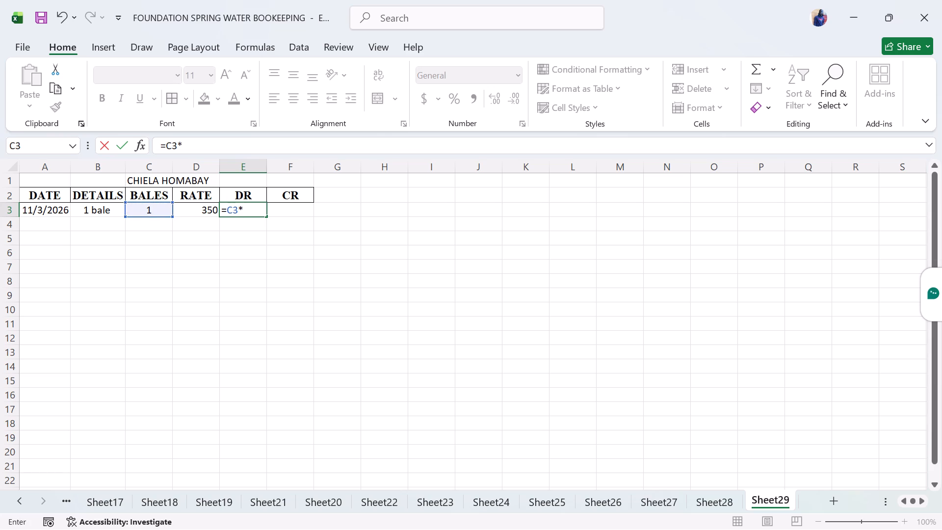
left_click(197, 206)
key("Return")
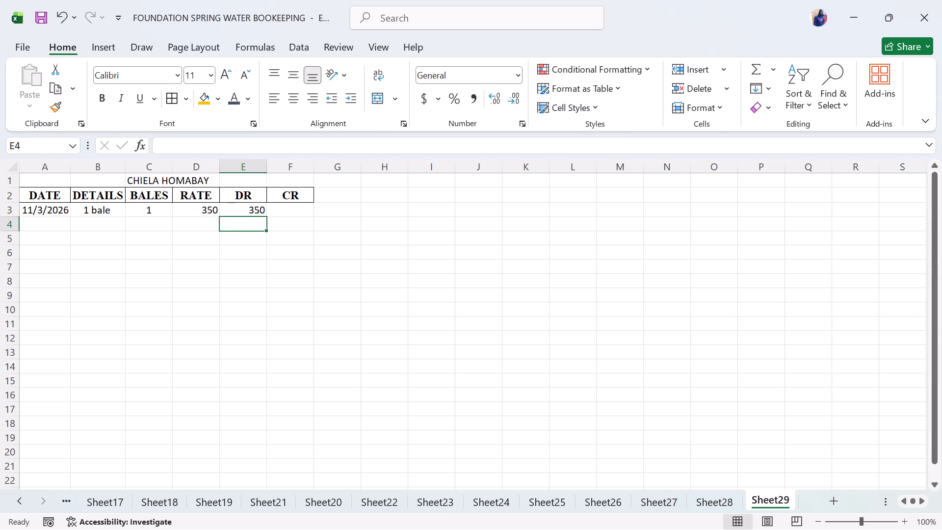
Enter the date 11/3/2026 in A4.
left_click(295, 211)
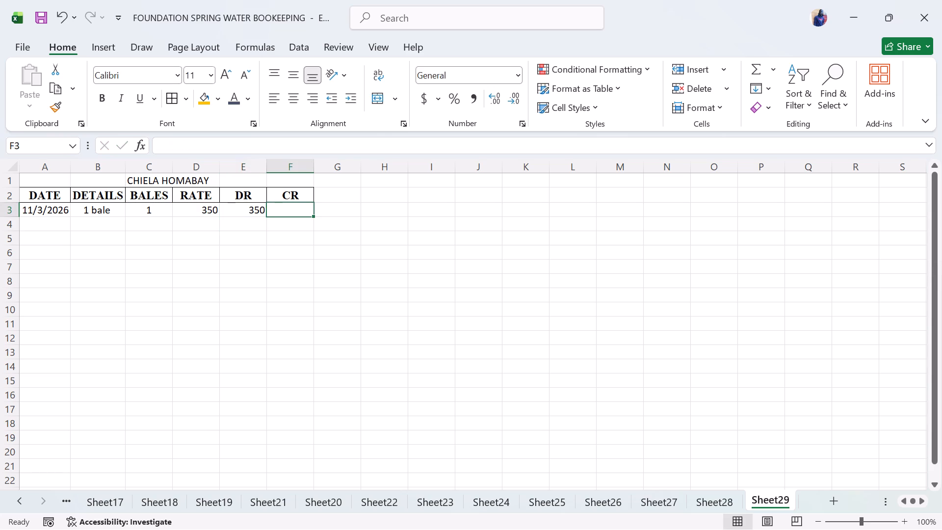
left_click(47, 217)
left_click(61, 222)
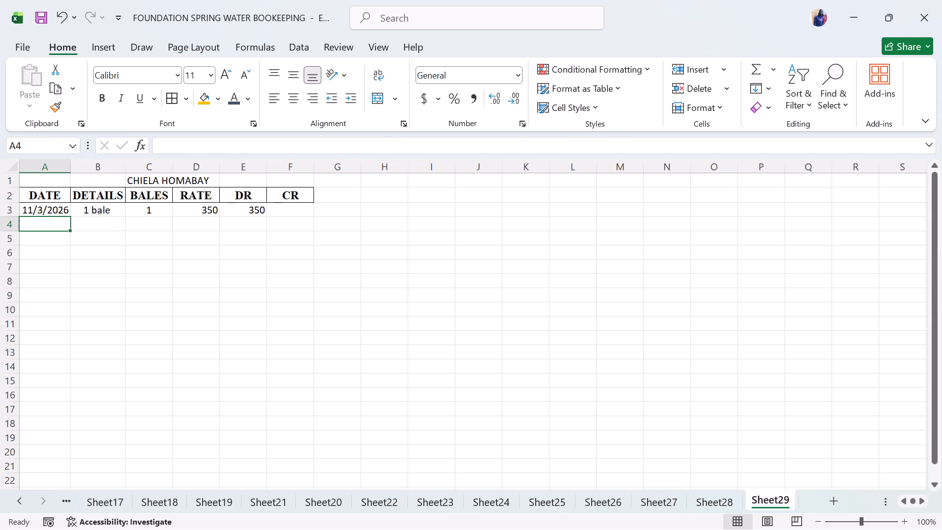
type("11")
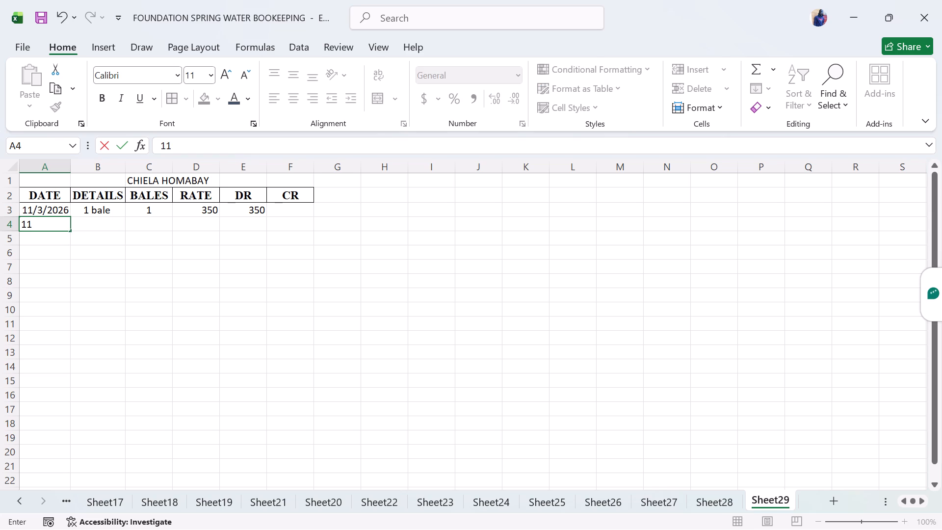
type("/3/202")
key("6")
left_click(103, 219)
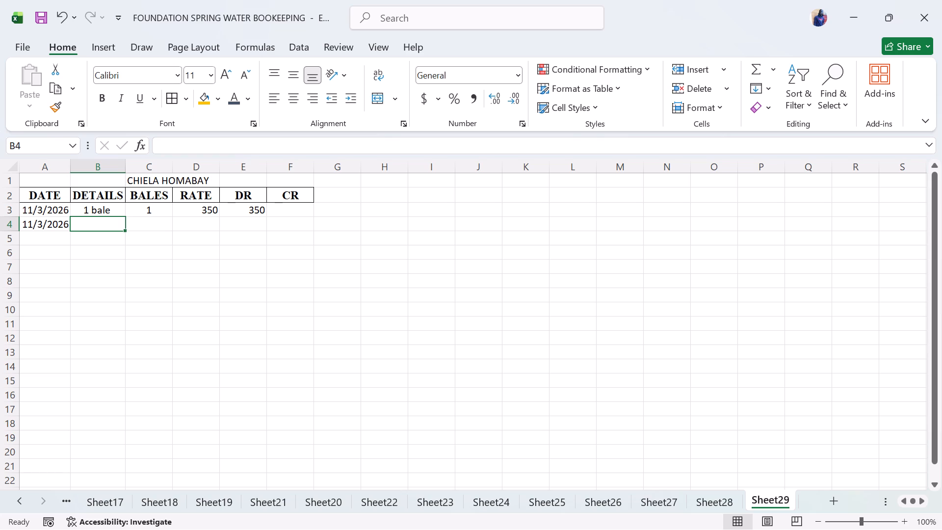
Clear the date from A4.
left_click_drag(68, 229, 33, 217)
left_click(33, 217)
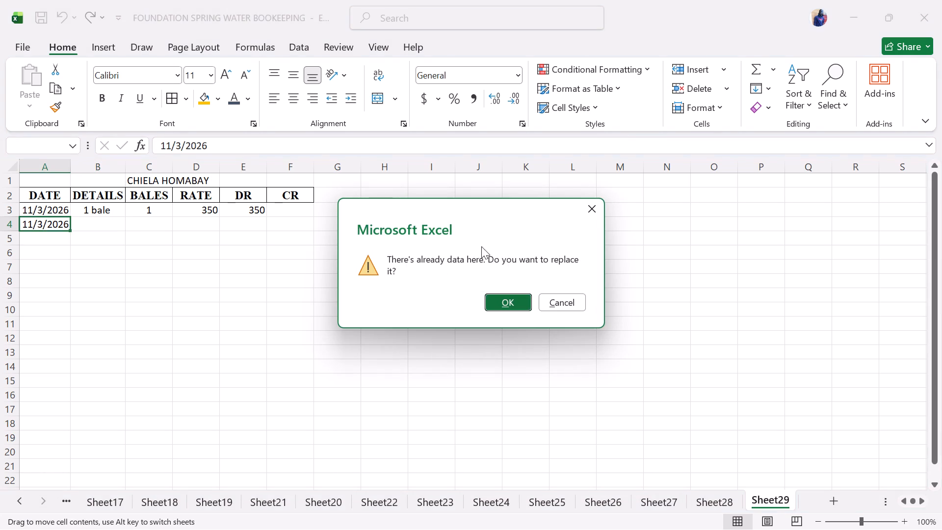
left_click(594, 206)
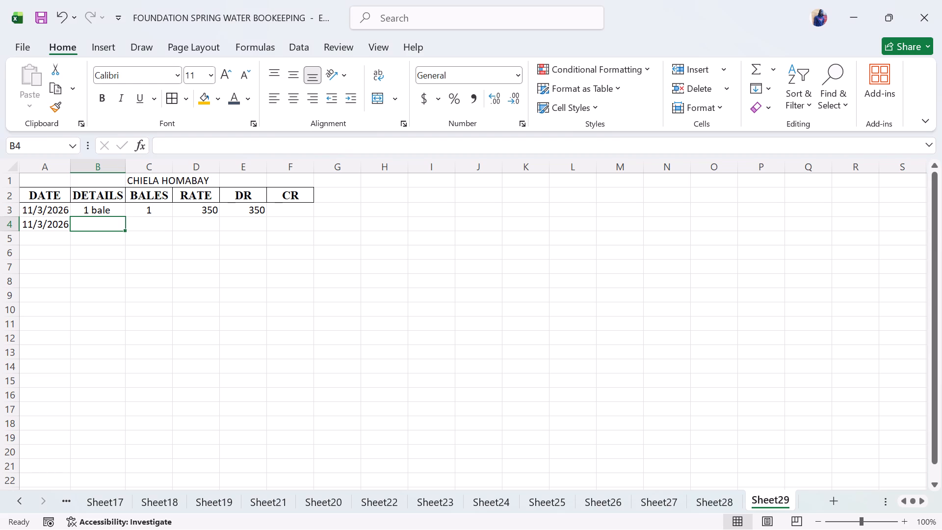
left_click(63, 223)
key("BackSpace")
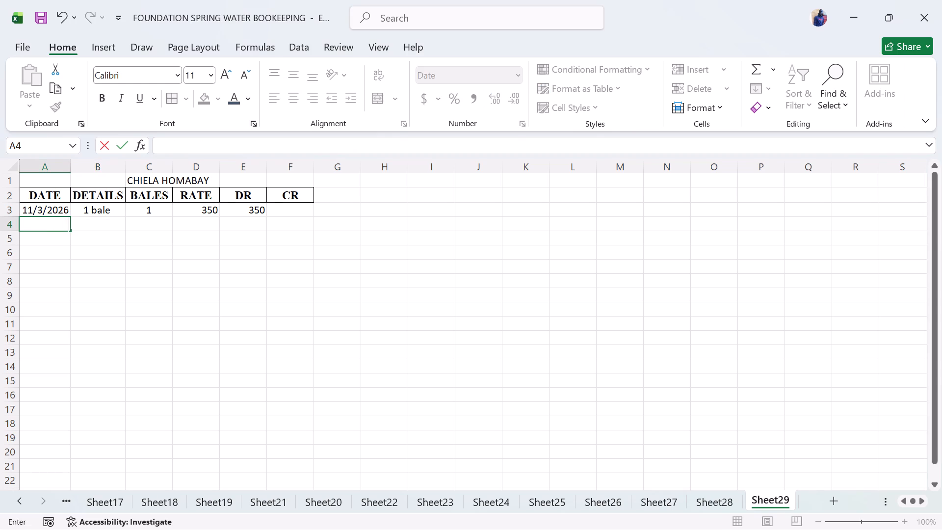
Apply a right border to rows 2 to 7 of each ledger column, from DATE in column A to CR in column F.
left_click_drag(57, 195, 61, 273)
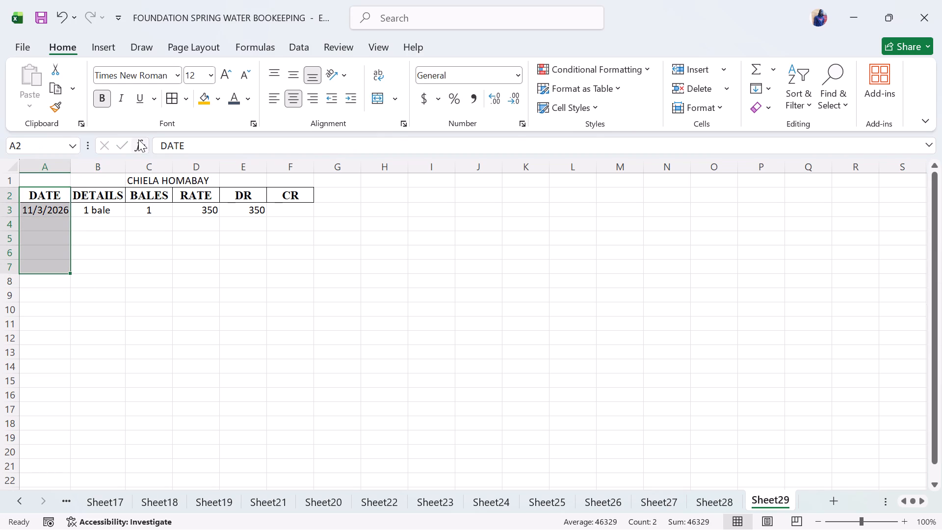
left_click(189, 99)
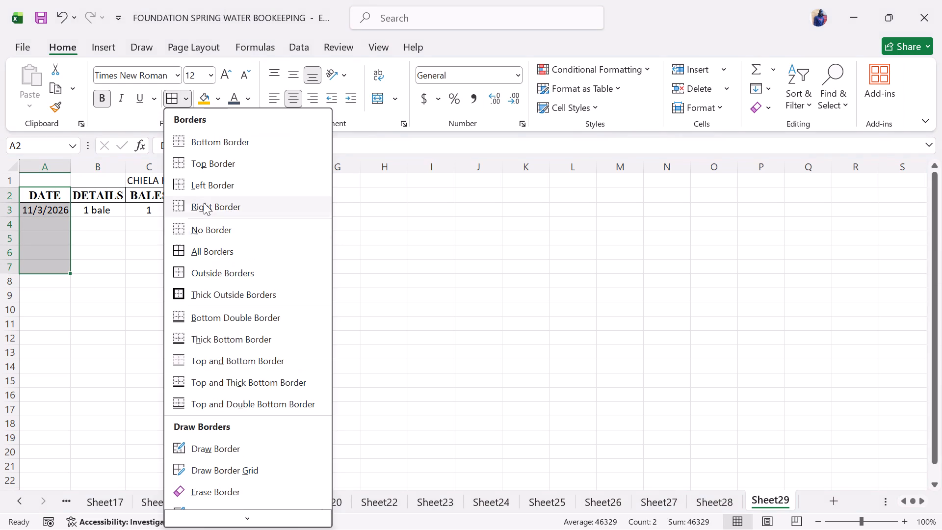
left_click(204, 201)
left_click_drag(100, 198, 103, 262)
left_click(169, 99)
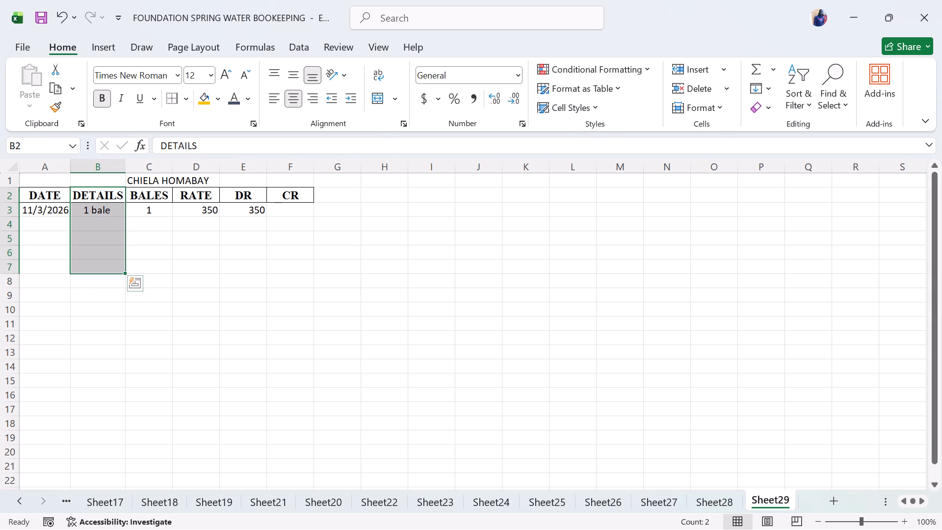
left_click_drag(160, 197, 146, 267)
left_click(171, 100)
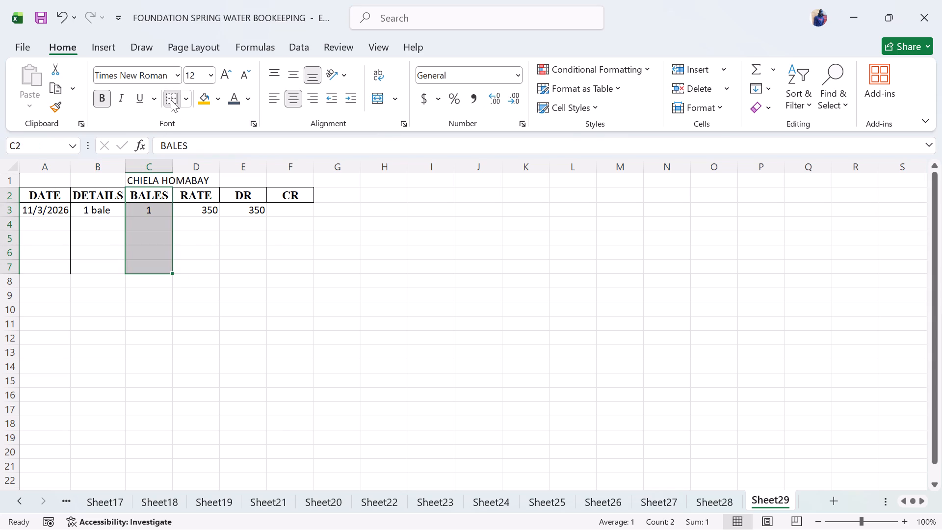
left_click_drag(209, 198, 209, 276)
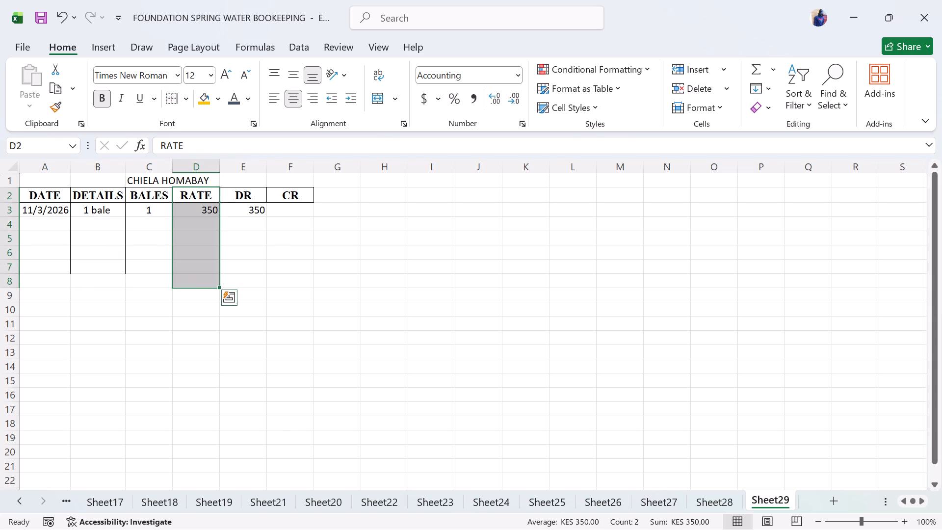
left_click(206, 231)
left_click_drag(204, 190, 200, 269)
left_click(172, 104)
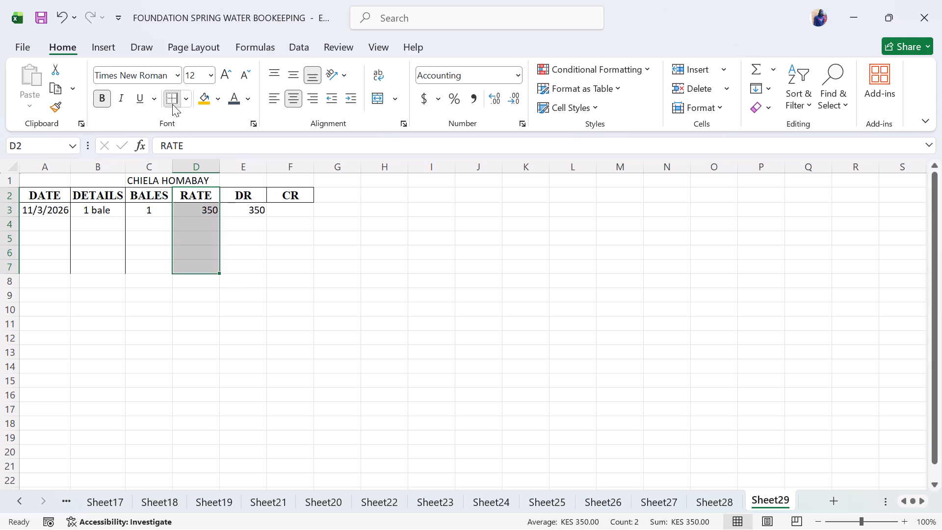
left_click_drag(246, 195, 253, 266)
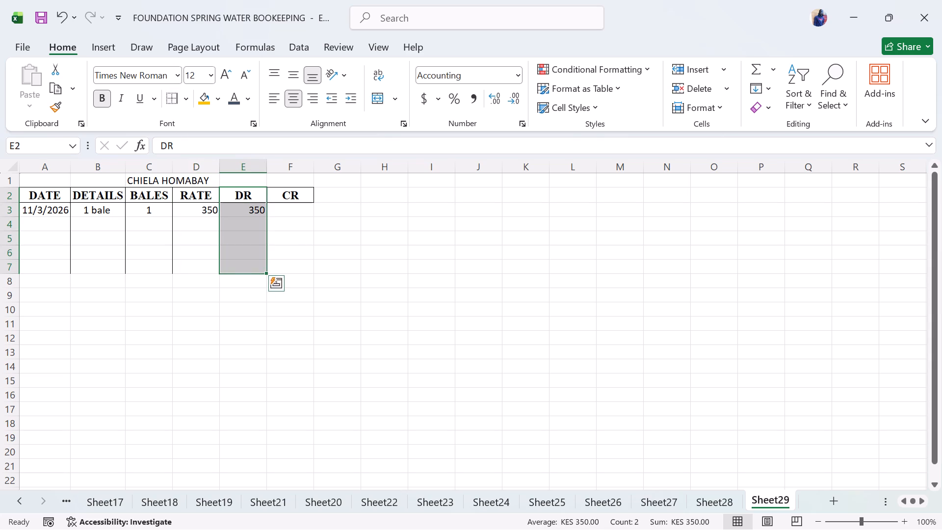
left_click(169, 96)
left_click_drag(288, 198, 288, 269)
left_click(176, 104)
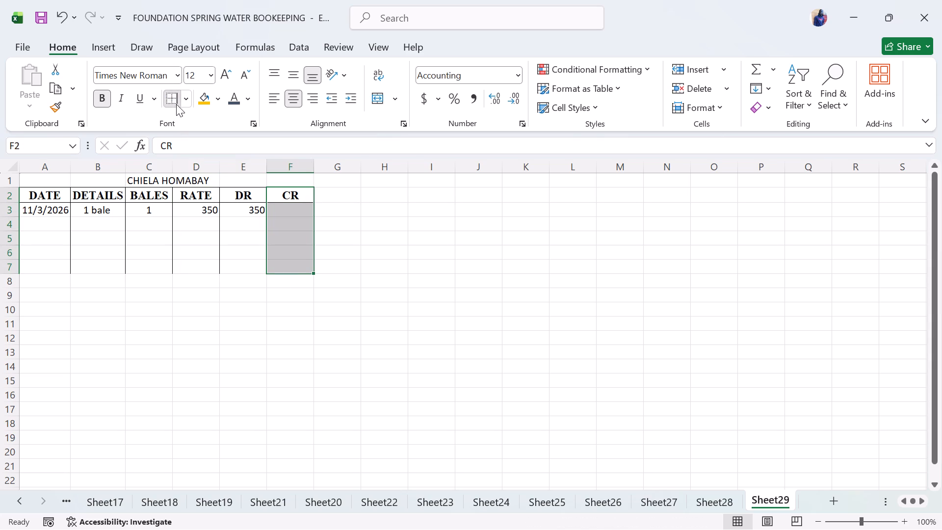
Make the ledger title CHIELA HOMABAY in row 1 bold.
left_click_drag(114, 183, 208, 182)
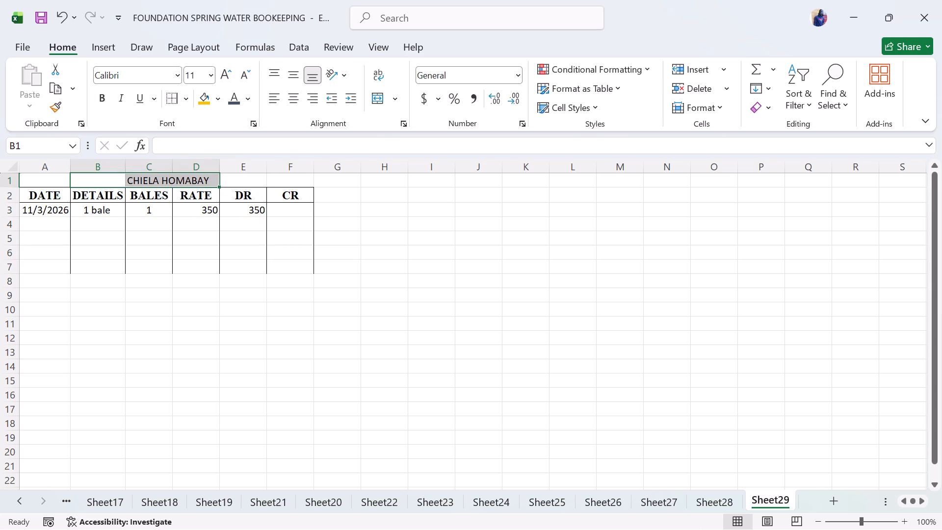
key("ctrl+b")
left_click(276, 202)
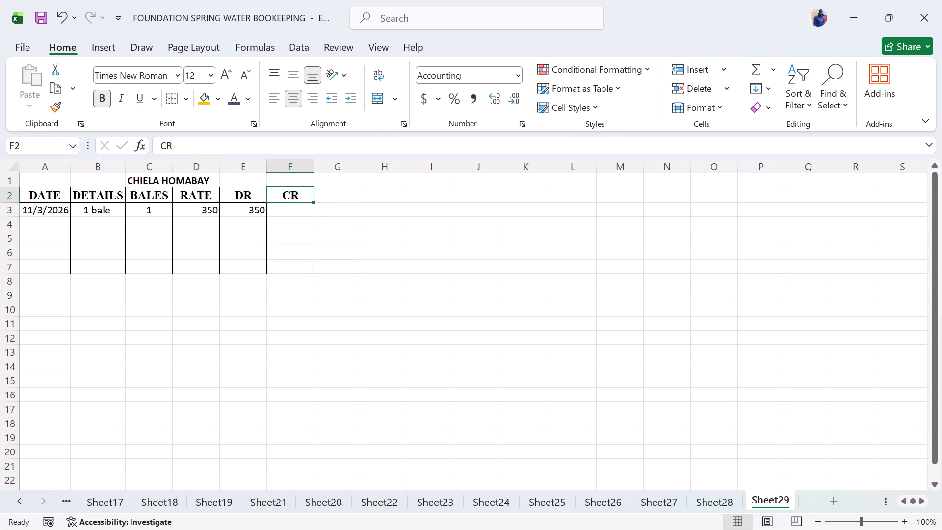
Set the font of the filled ledger range A1:F3 to Times New Roman.
left_click(140, 191)
key("ctrl+a")
left_click(140, 191, "ctrl")
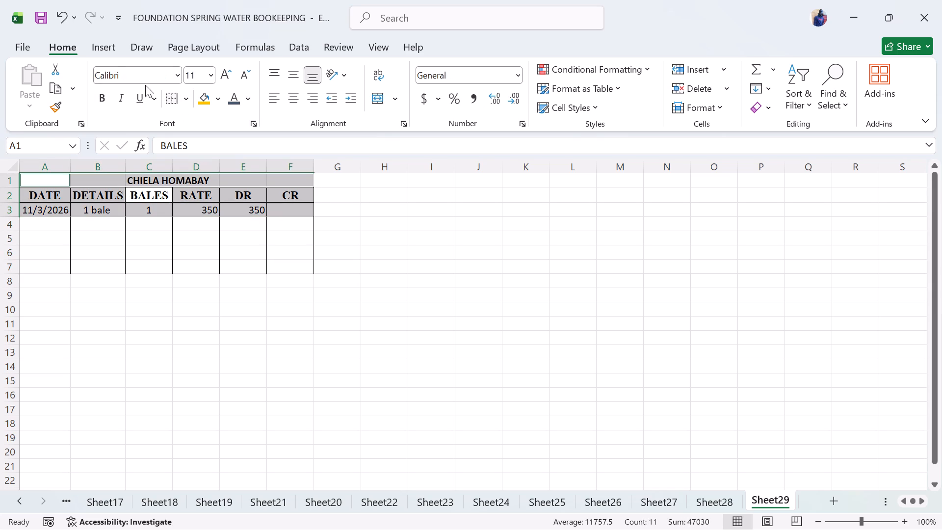
left_click(140, 79)
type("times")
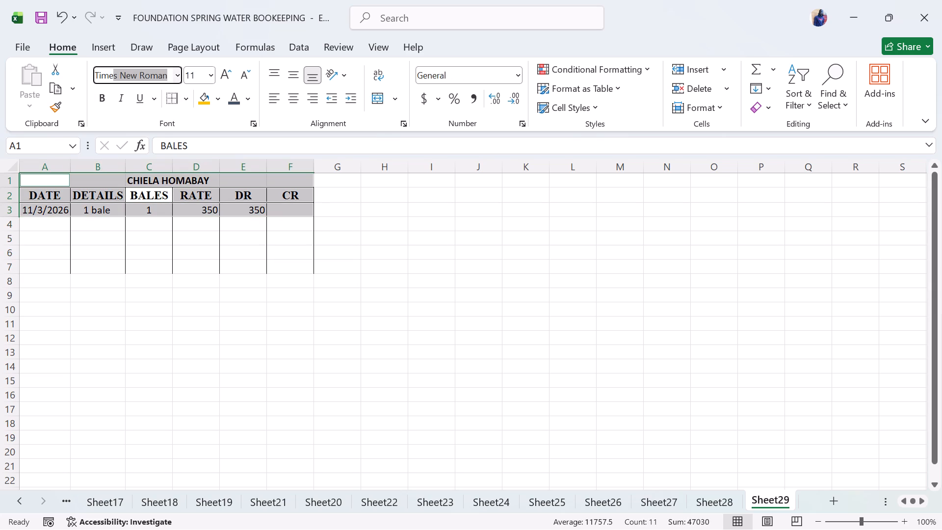
left_click(198, 68)
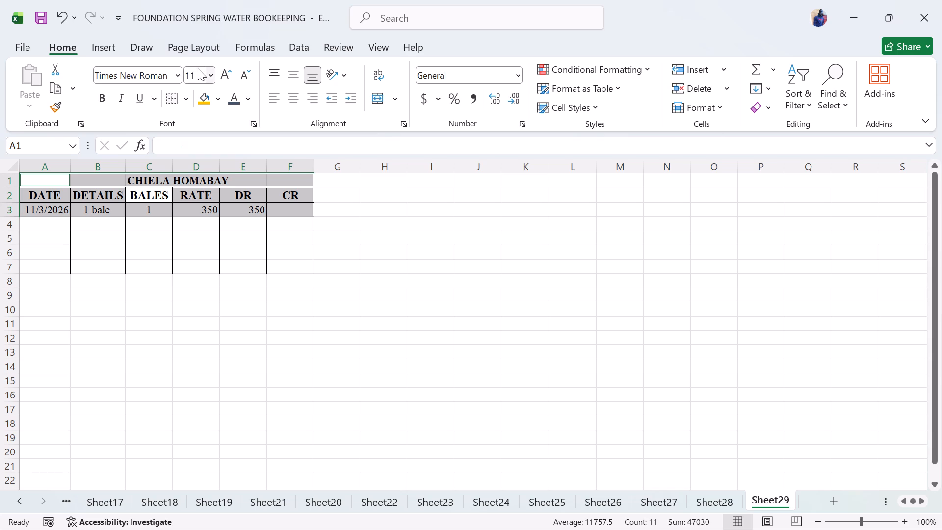
left_click(197, 208)
Close off the ledger table with a bottom border across A7:F7.
left_click(93, 223)
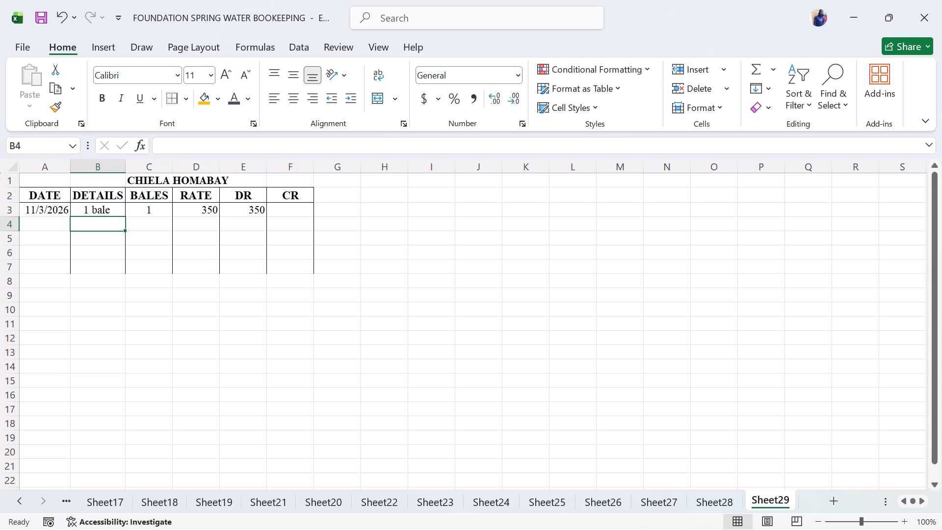
left_click_drag(56, 266, 302, 278)
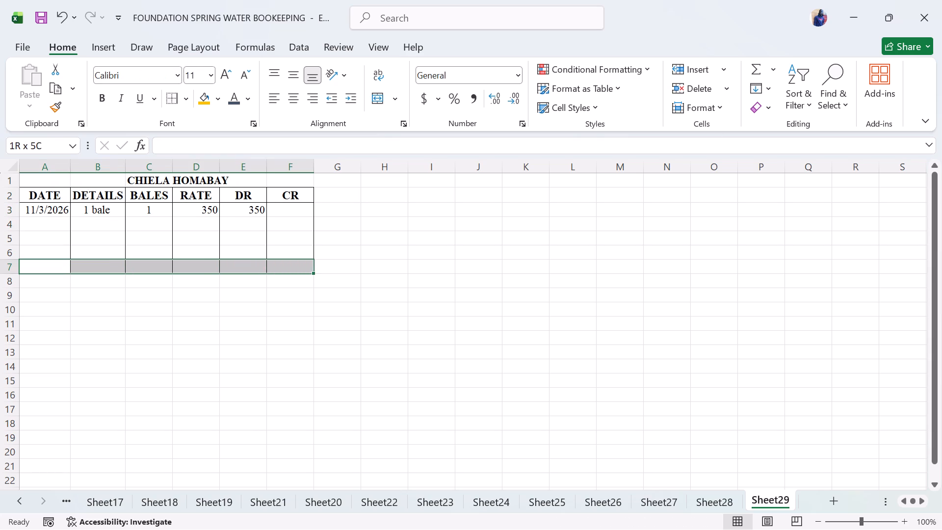
left_click_drag(302, 278, 310, 261)
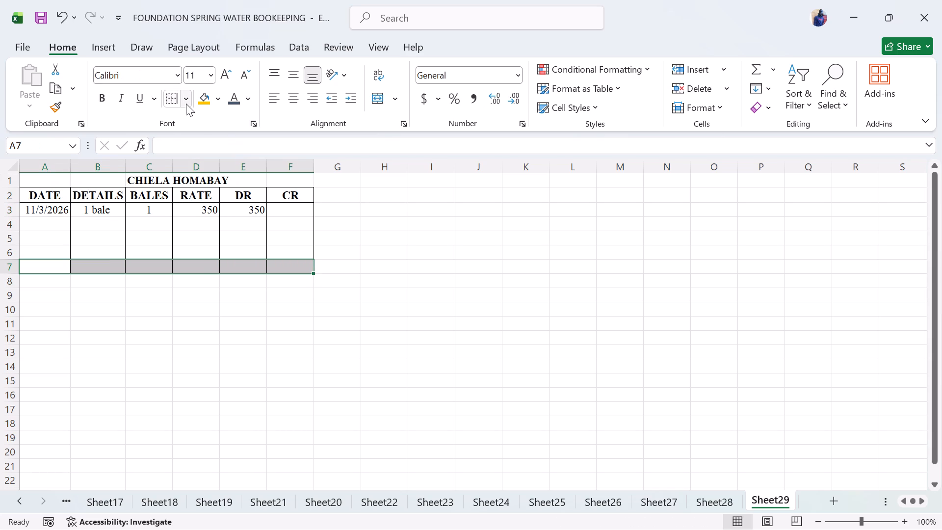
left_click(186, 103)
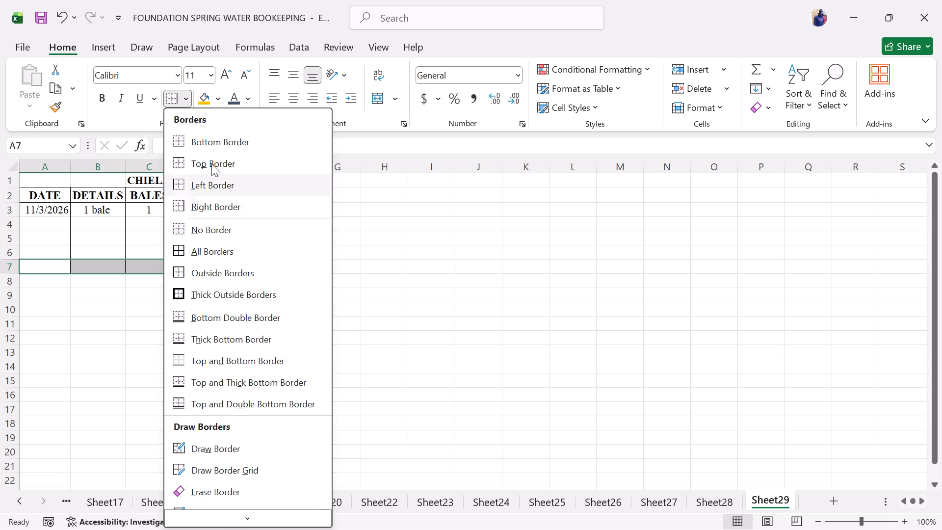
left_click(211, 141)
left_click(222, 243)
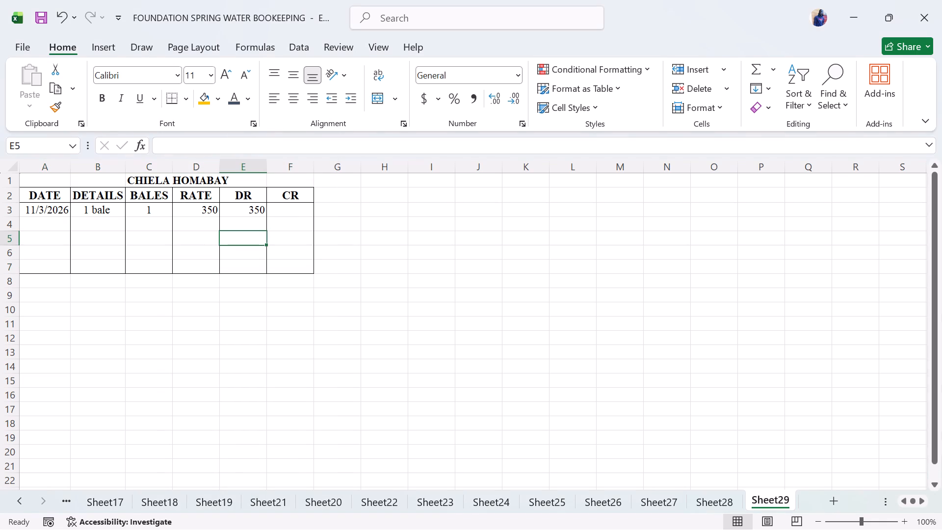
Apply the Accounting number format with the KES symbol to the RATE, DR and CR columns, D2:F7.
left_click(288, 263)
left_click(249, 262)
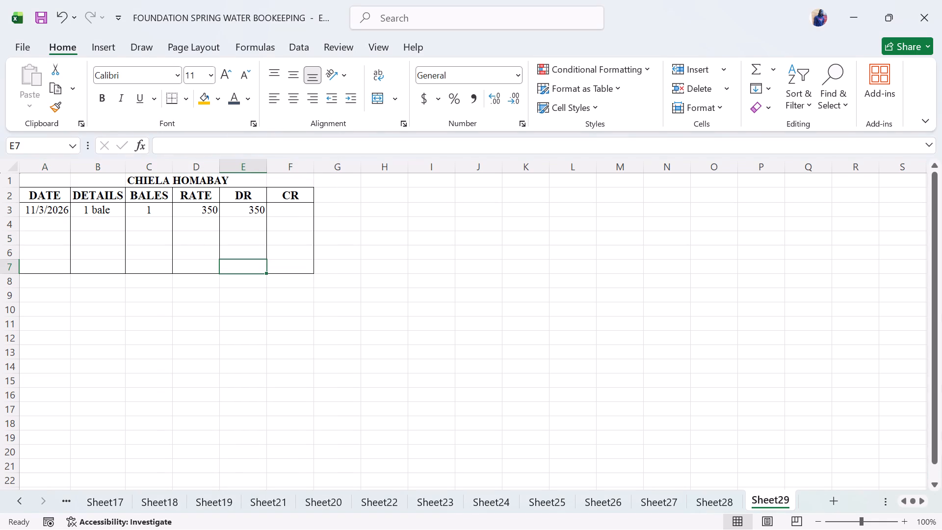
left_click_drag(181, 193, 276, 264)
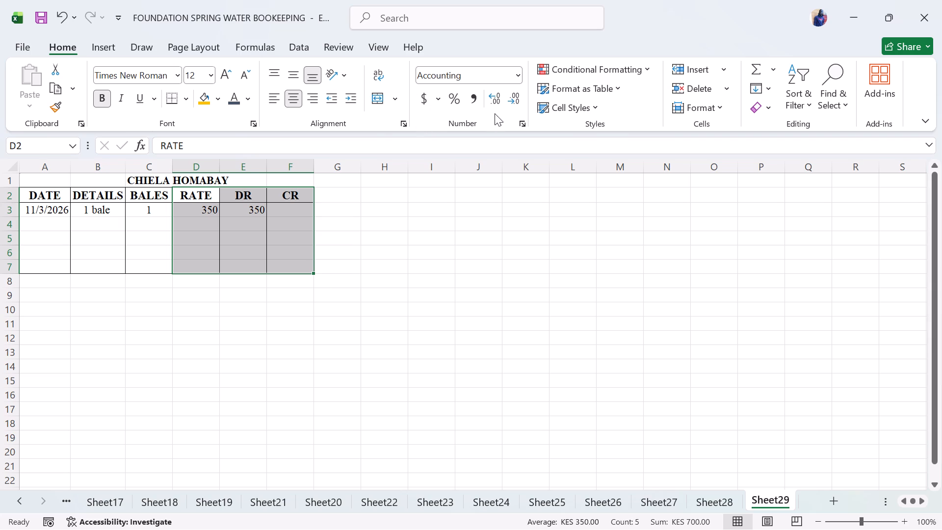
left_click(437, 99)
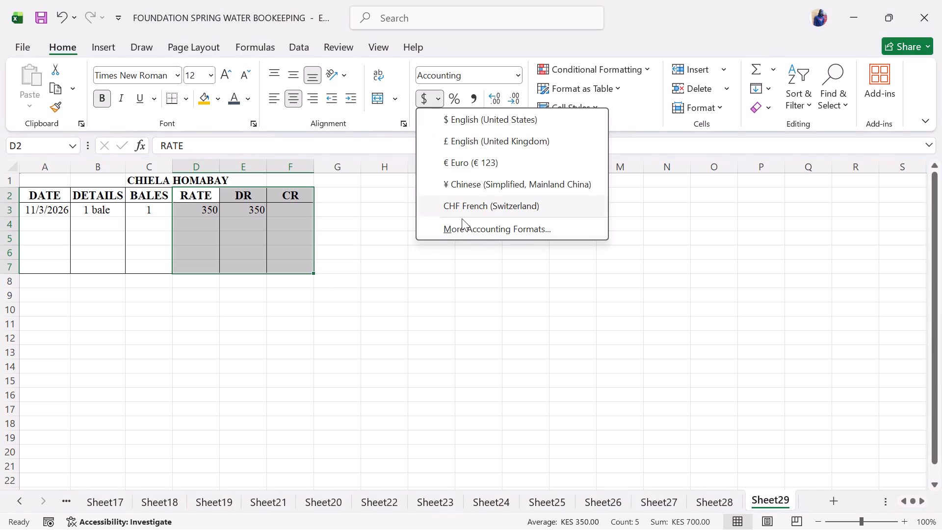
left_click(462, 220)
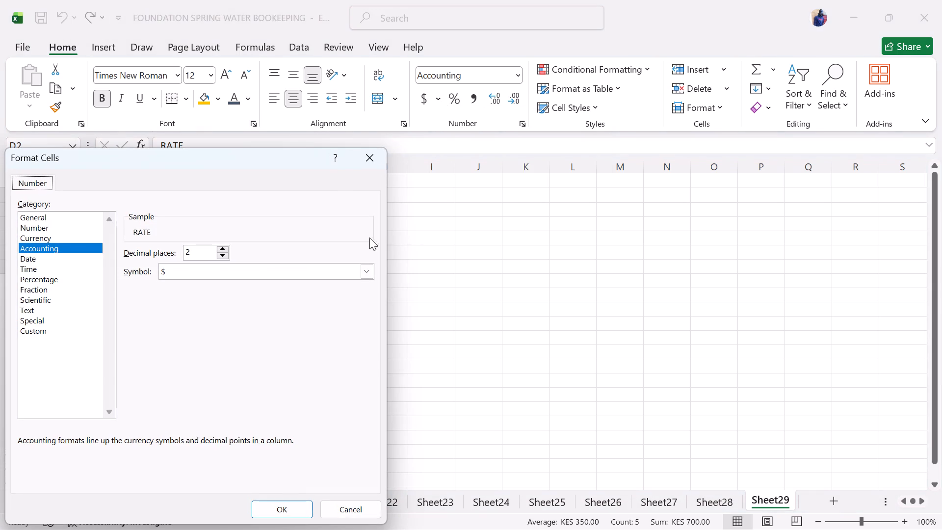
left_click(368, 267)
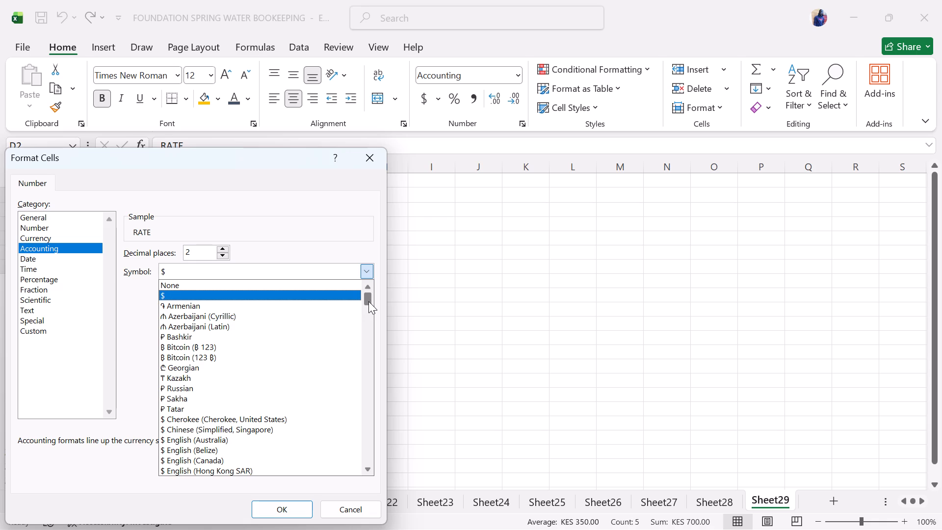
left_click(368, 301)
left_click_drag(368, 301, 349, 372)
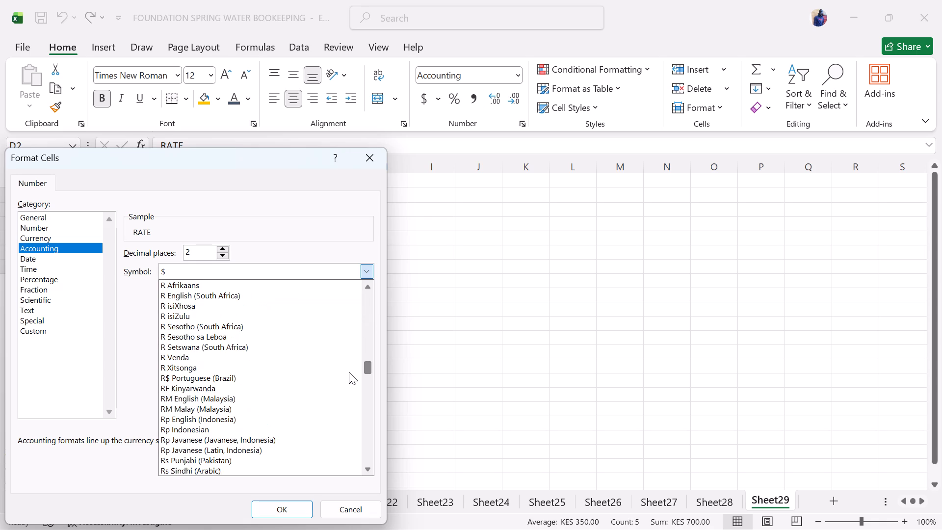
left_click_drag(349, 372, 349, 397)
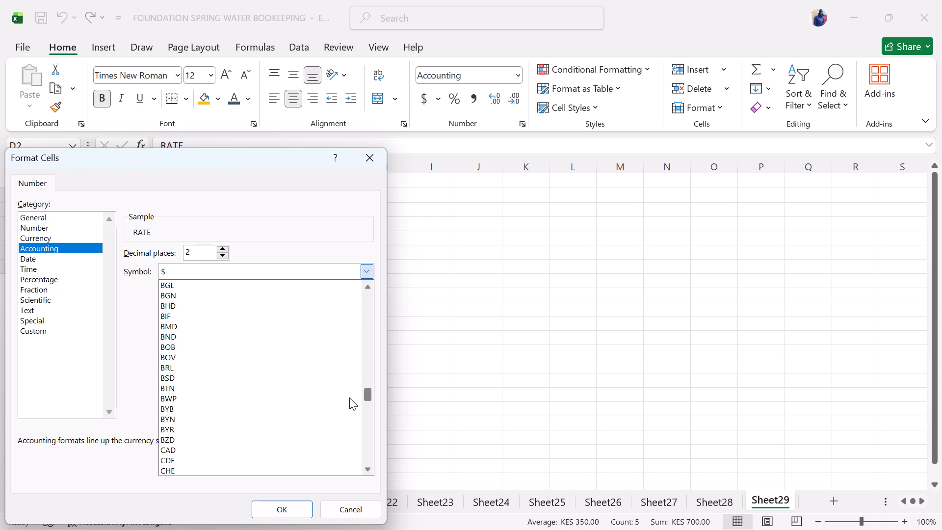
left_click_drag(349, 397, 354, 417)
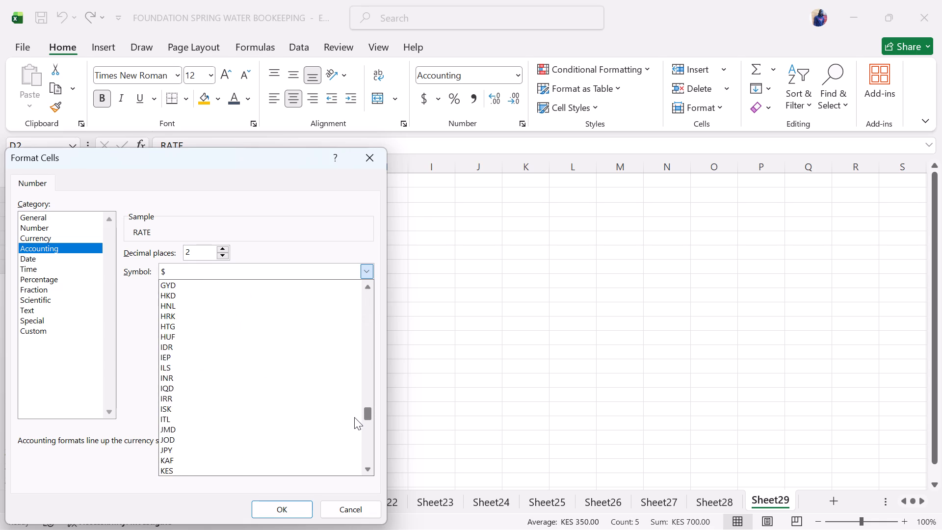
left_click_drag(354, 417, 358, 420)
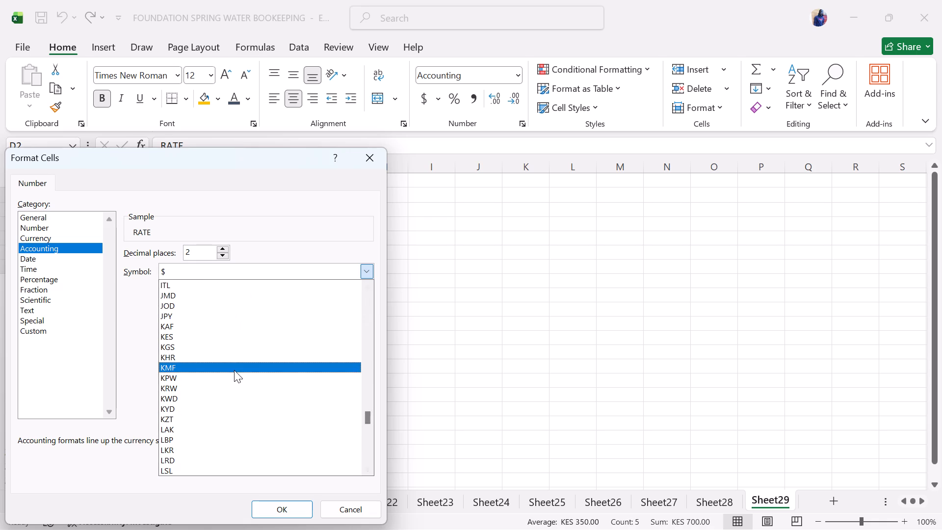
left_click(197, 333)
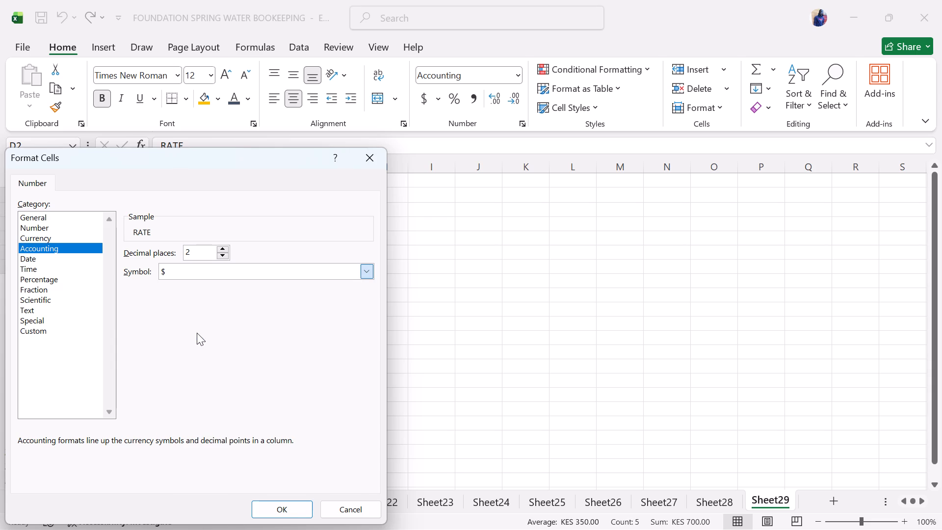
left_click(282, 507)
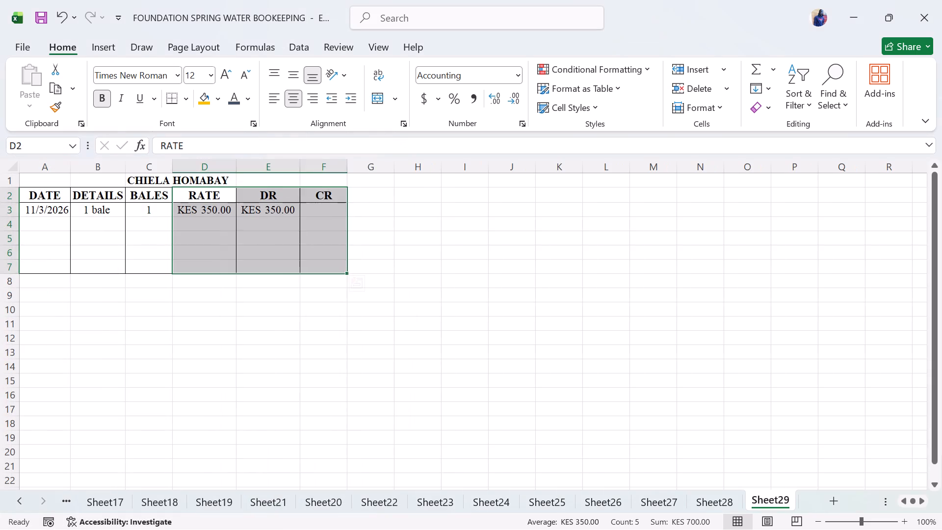
left_click(350, 408)
Enter the label Bal in cell E8, just below the DR column.
left_click(271, 260)
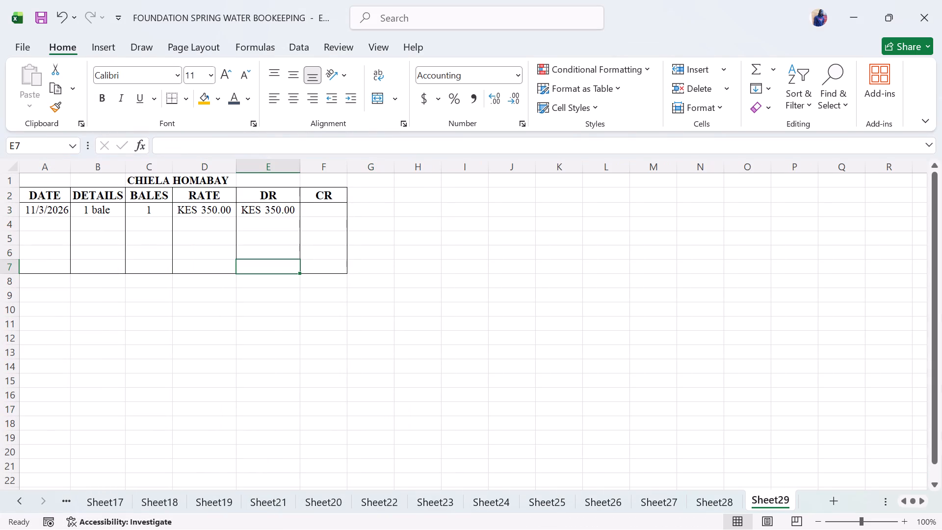
left_click(272, 278)
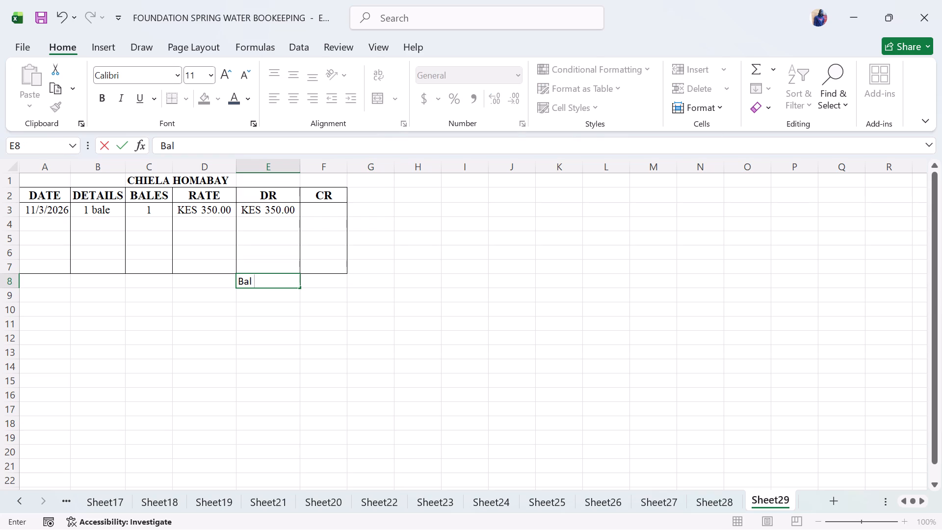
left_click(339, 279)
key("equal")
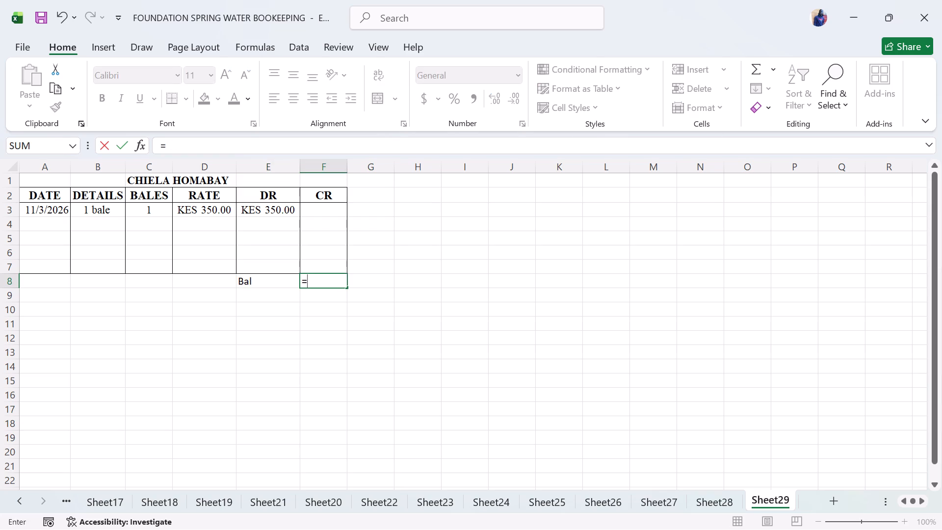
key("BackSpace")
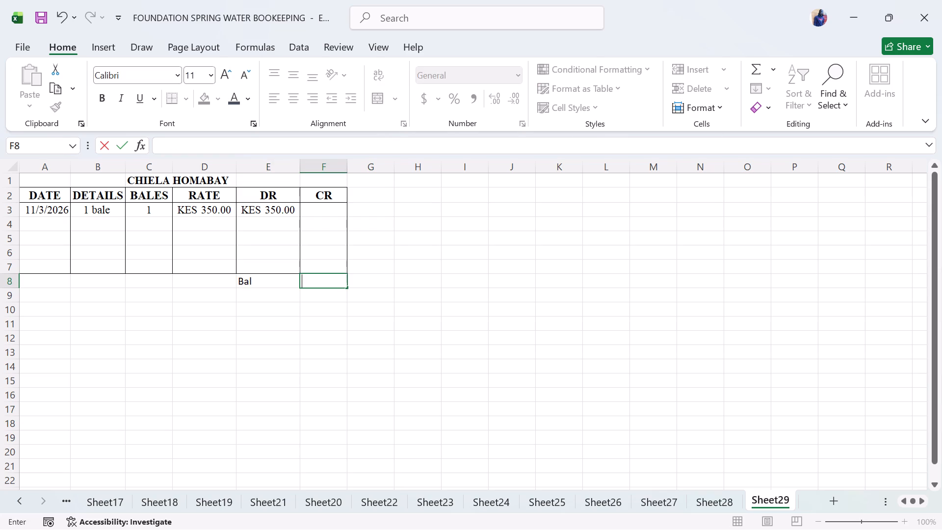
Total the DR column in cell E7 with a SUM formula covering E3 and E4:E6.
left_click(262, 272)
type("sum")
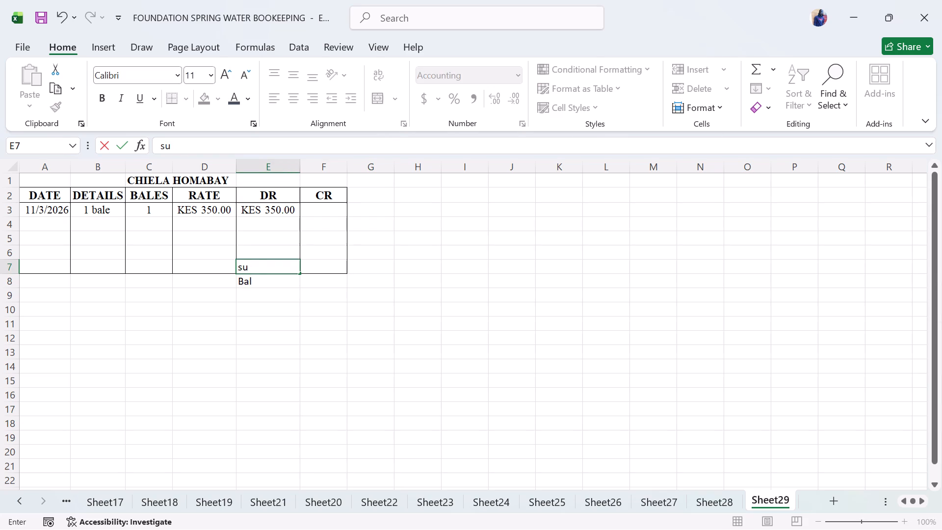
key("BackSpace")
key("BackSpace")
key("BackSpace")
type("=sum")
double_click(274, 283)
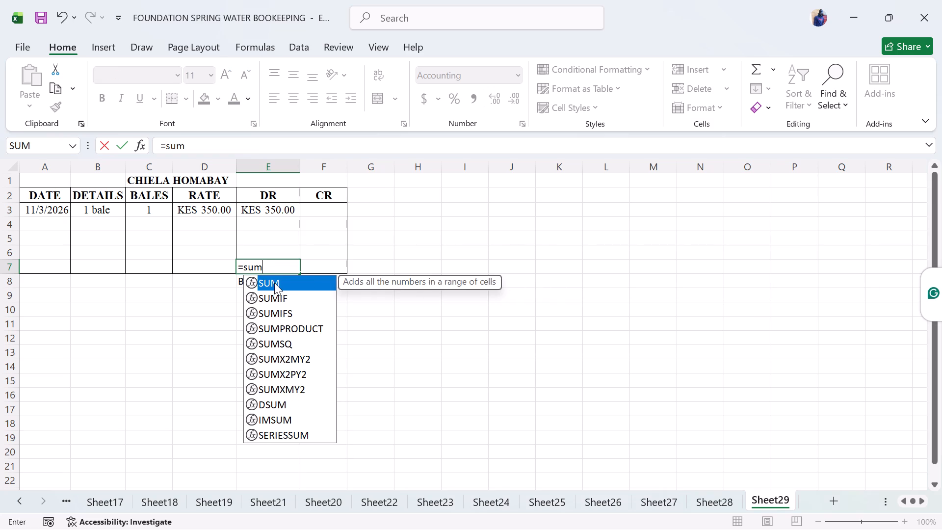
left_click(276, 216)
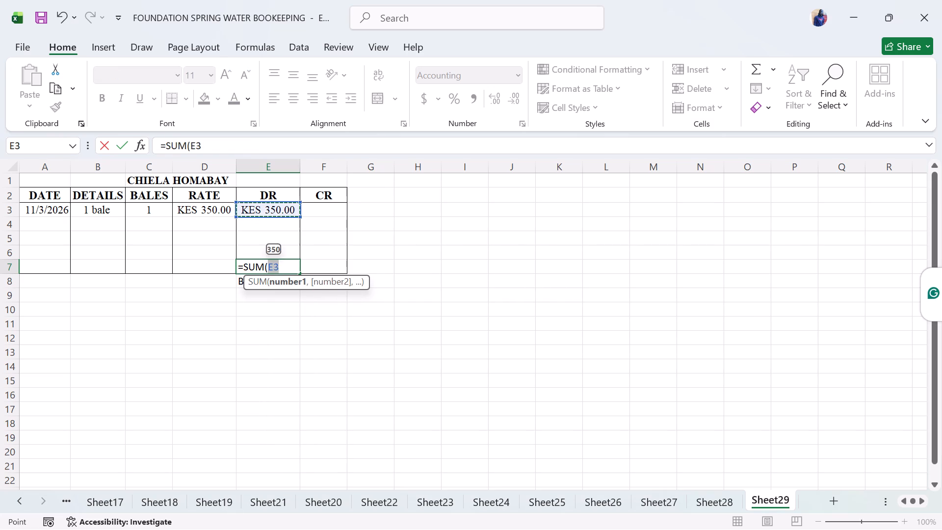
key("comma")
left_click_drag(270, 227, 272, 255)
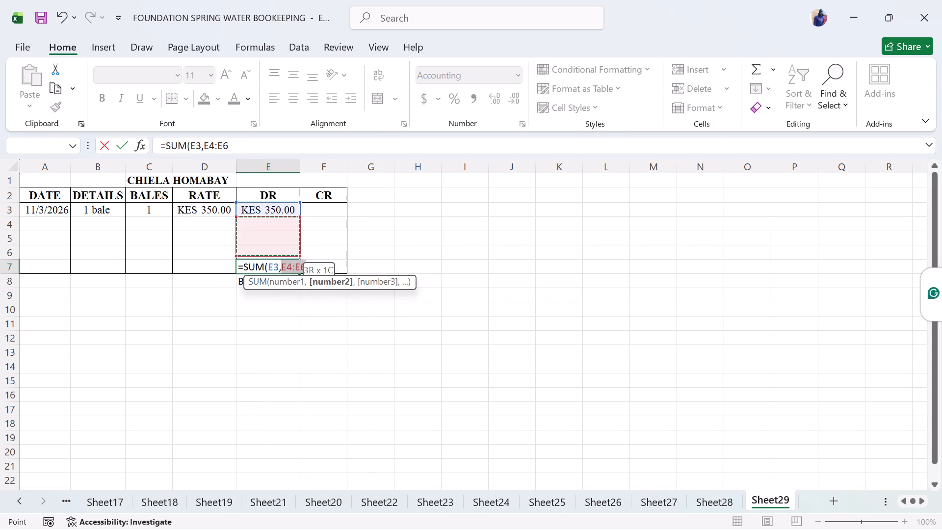
left_click_drag(272, 255, 271, 255)
key("Return")
Total the CR column in cell F7 with a SUM formula covering F3 and F4:F6.
left_click(313, 268)
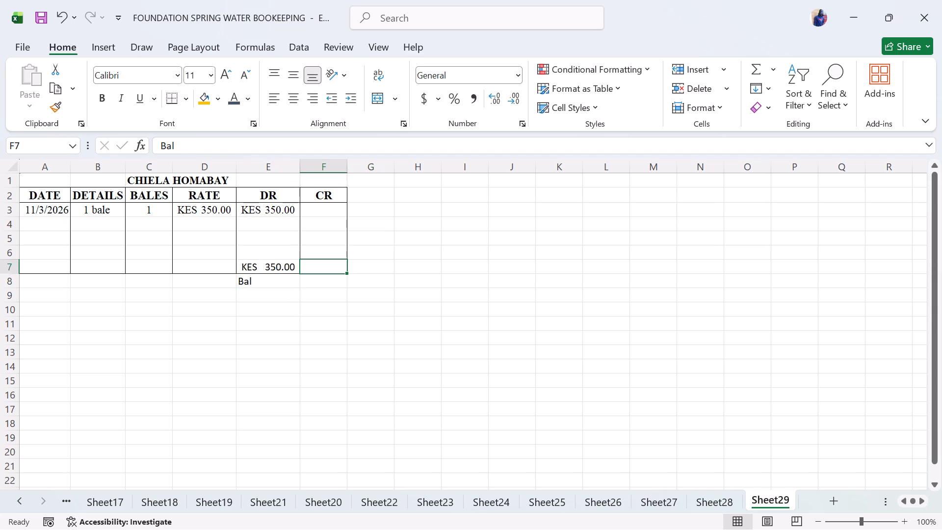
key("equal")
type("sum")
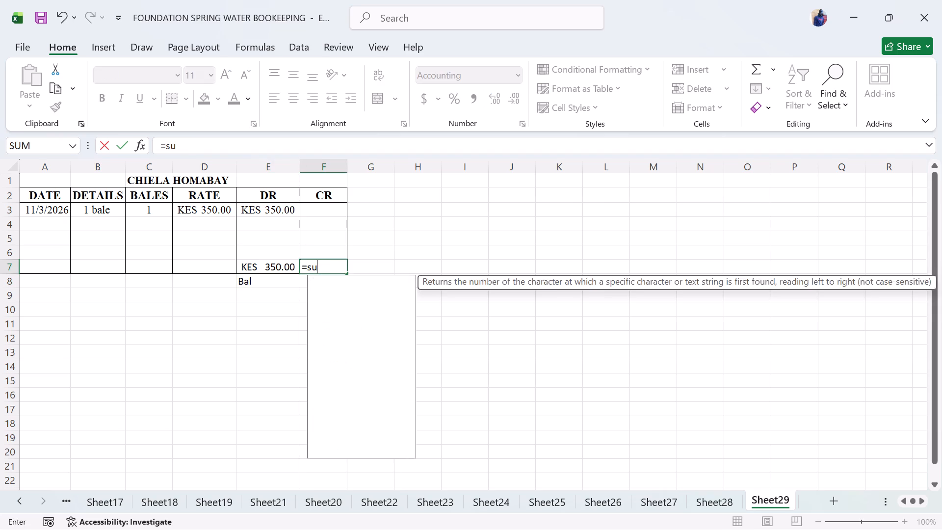
double_click(332, 282)
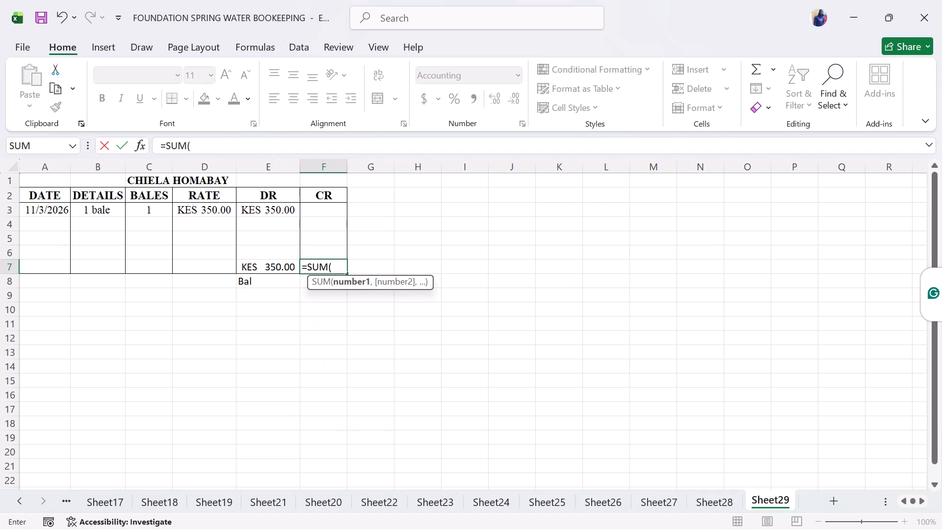
left_click(325, 211)
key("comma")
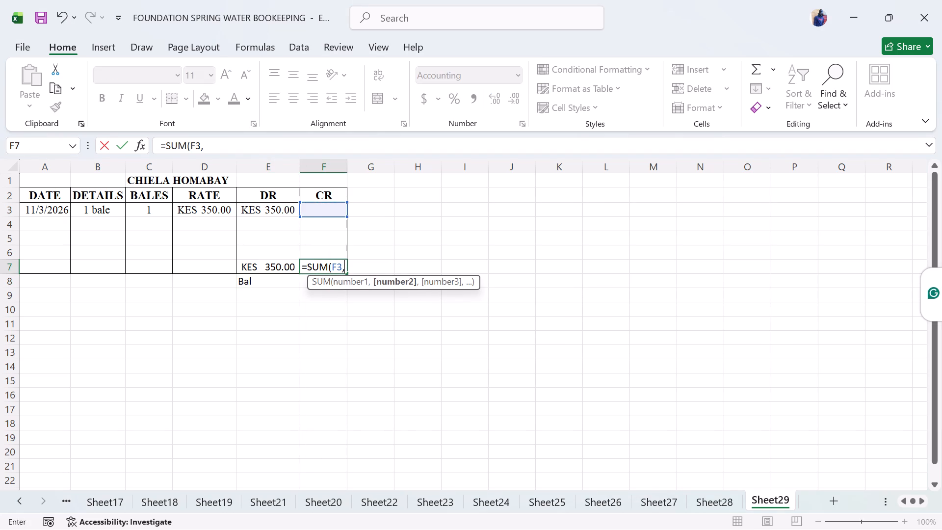
left_click_drag(323, 225, 324, 257)
key("Return")
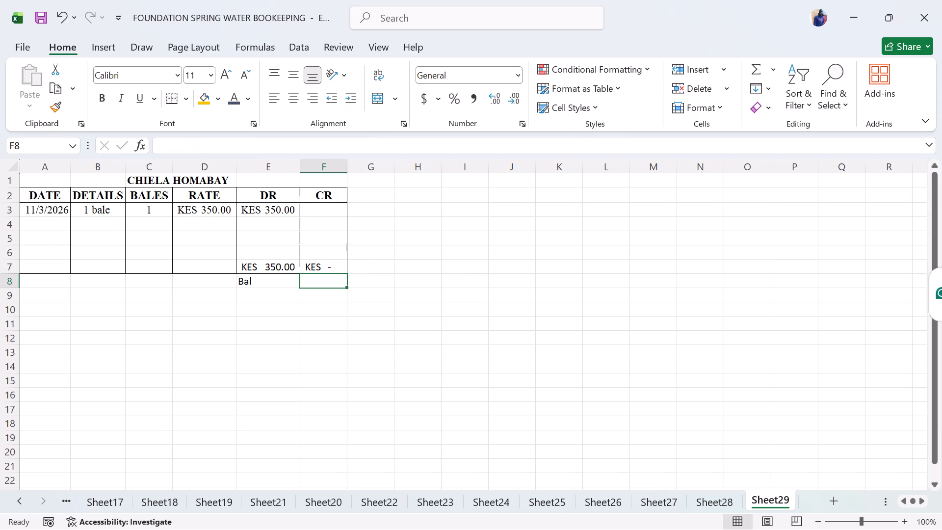
Calculate the balance in cell F8 as the DR total minus the CR total, =E7-F7.
left_click(322, 280)
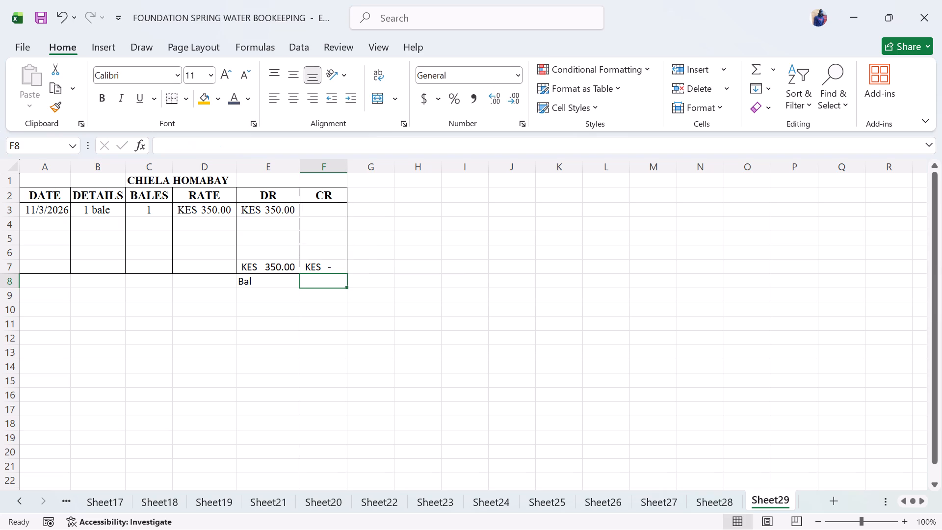
key("equal")
left_click(270, 264)
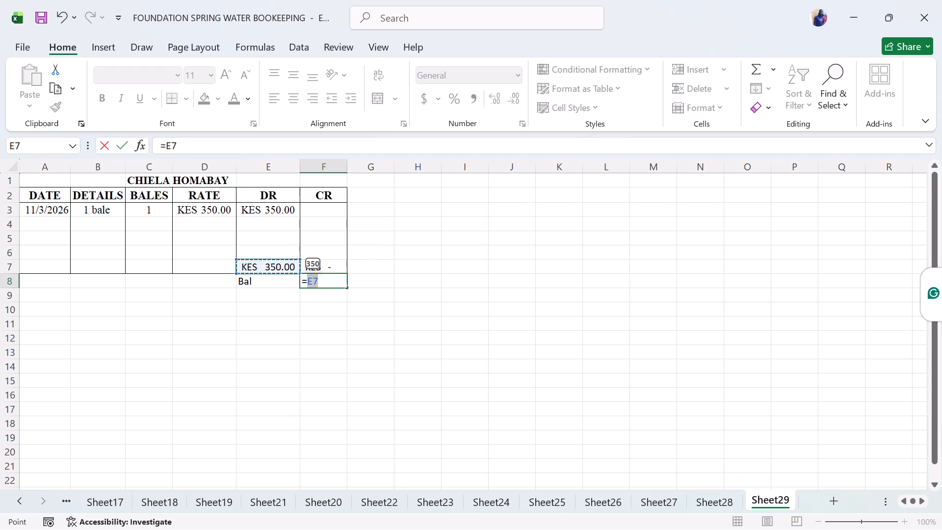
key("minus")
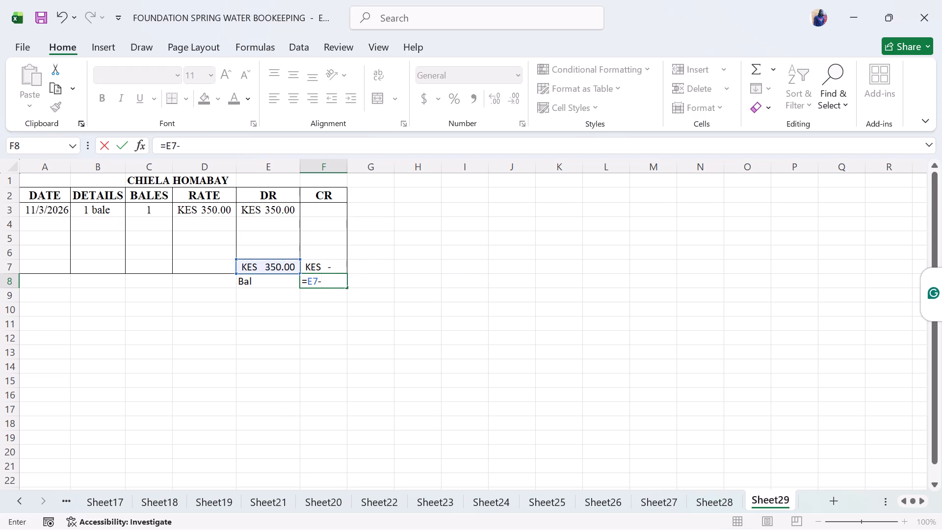
left_click(329, 265)
key("Return")
Set the font of the totals and balance cells E7:F8 to Times New Roman.
left_click(253, 280)
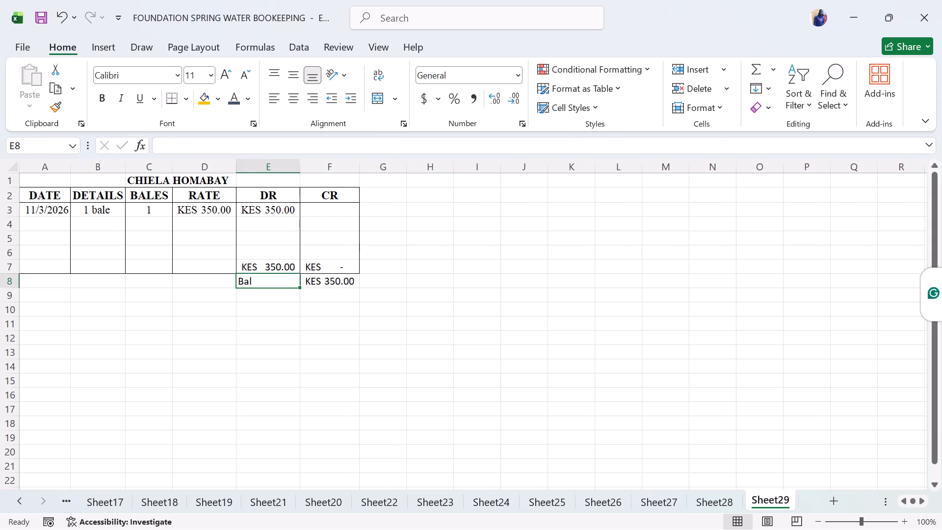
key("ctrl+a")
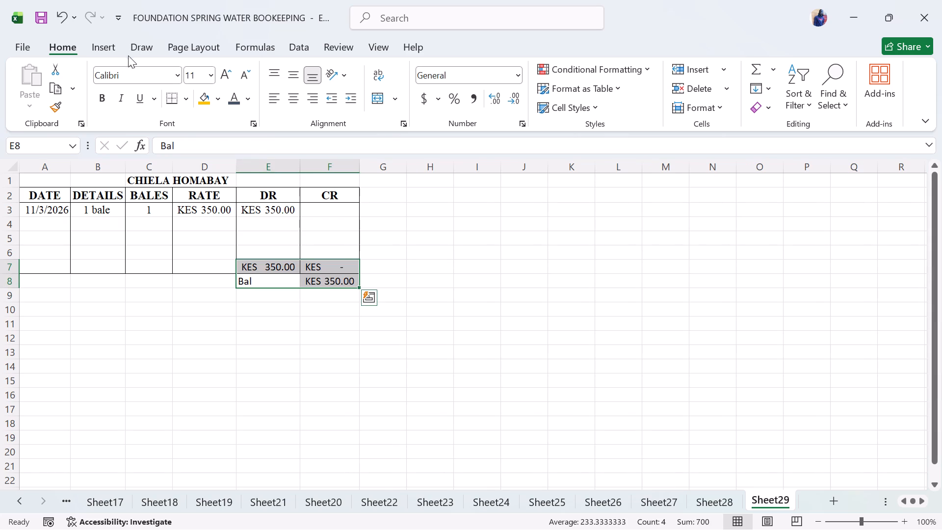
left_click(131, 69)
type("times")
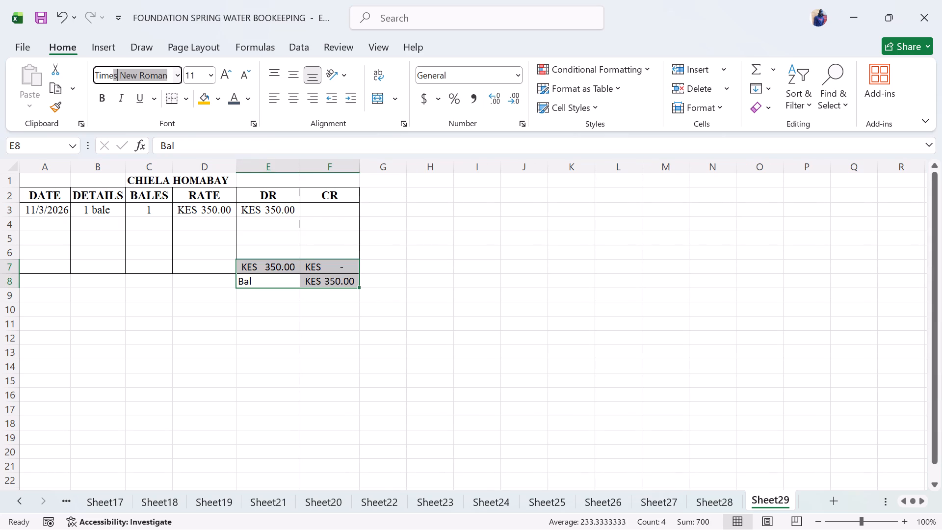
left_click(206, 79)
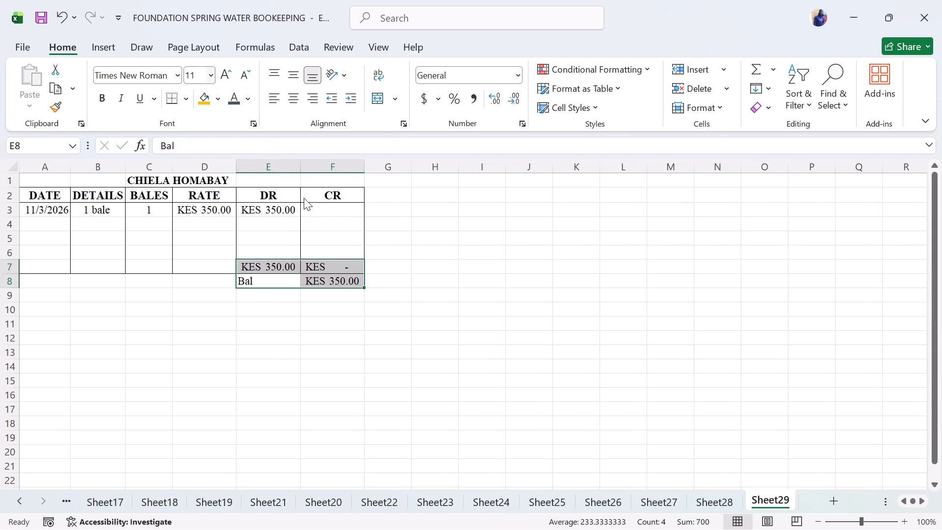
Add borders on all sides of the Bal label and balance cells E8:F8.
left_click(376, 284)
left_click(343, 278)
left_click_drag(277, 274, 356, 280)
left_click(190, 104)
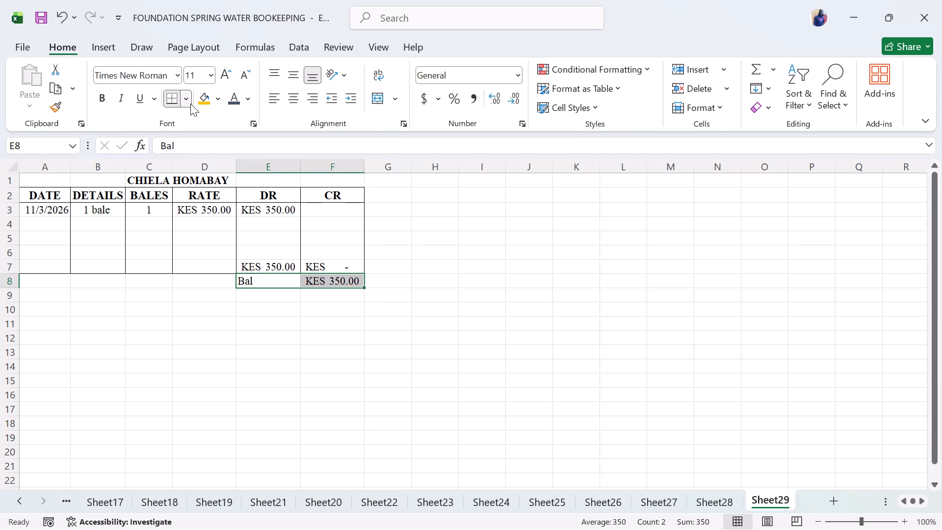
left_click(197, 239)
left_click(187, 100)
left_click(211, 249)
left_click(395, 282)
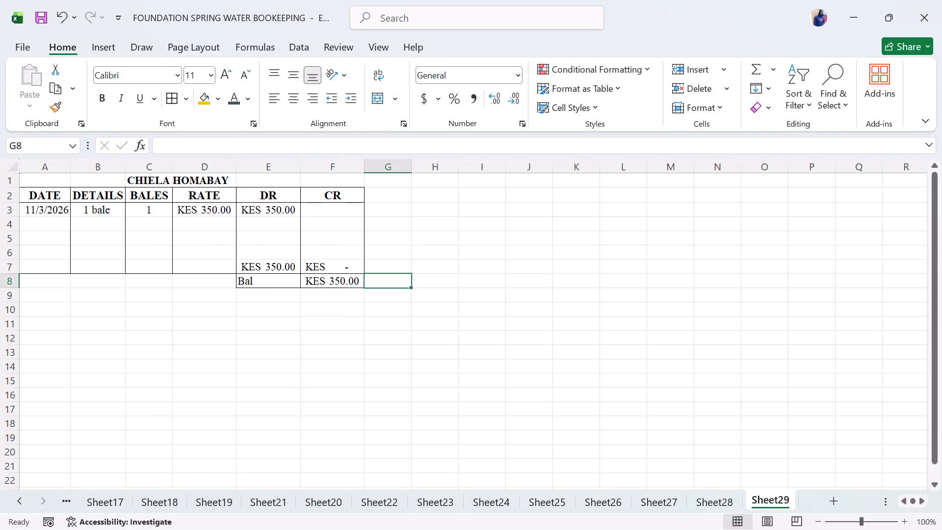
triple_click(18, 505)
triple_click(18, 505)
triple_click(18, 505)
triple_click(18, 505)
triple_click(18, 505)
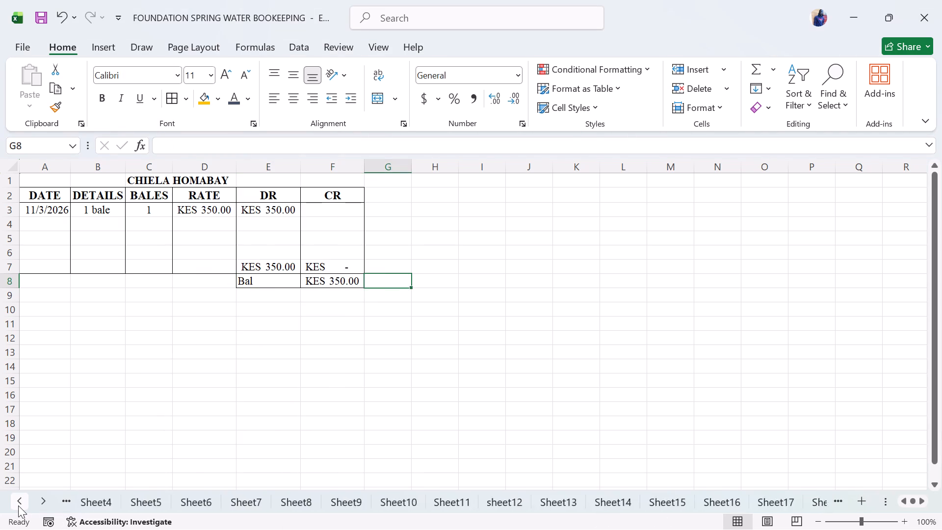
left_click(18, 505)
triple_click(18, 505)
left_click(18, 505)
left_click_drag(18, 505, 116, 501)
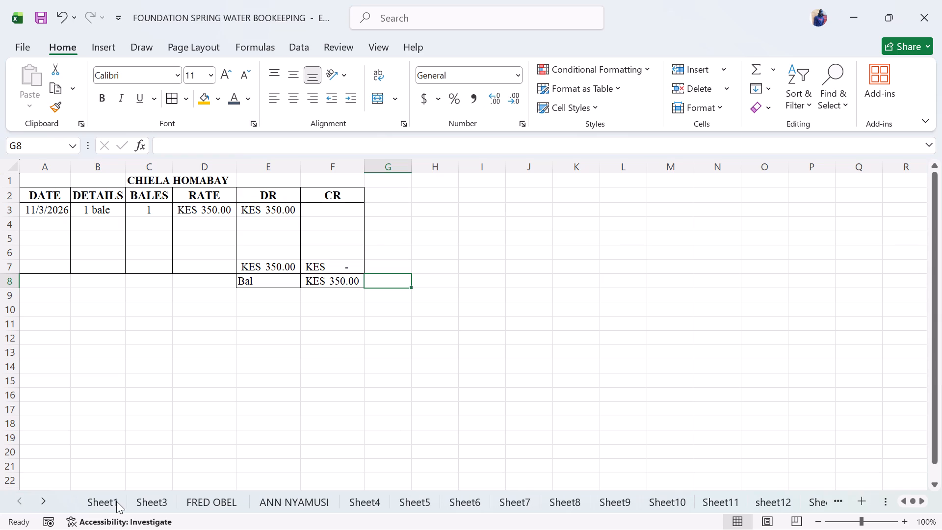
left_click_drag(116, 501, 103, 496)
left_click(103, 496)
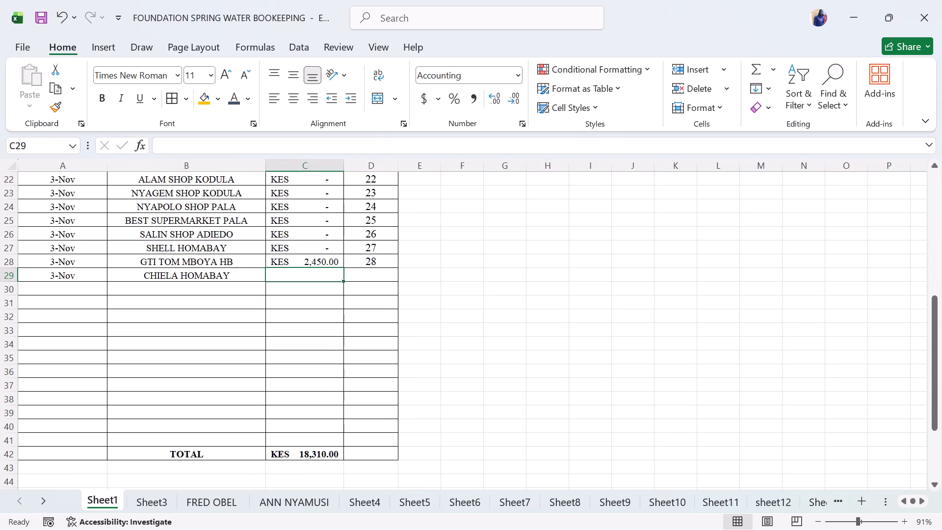
left_click(301, 271)
key("equal")
triple_click(43, 505)
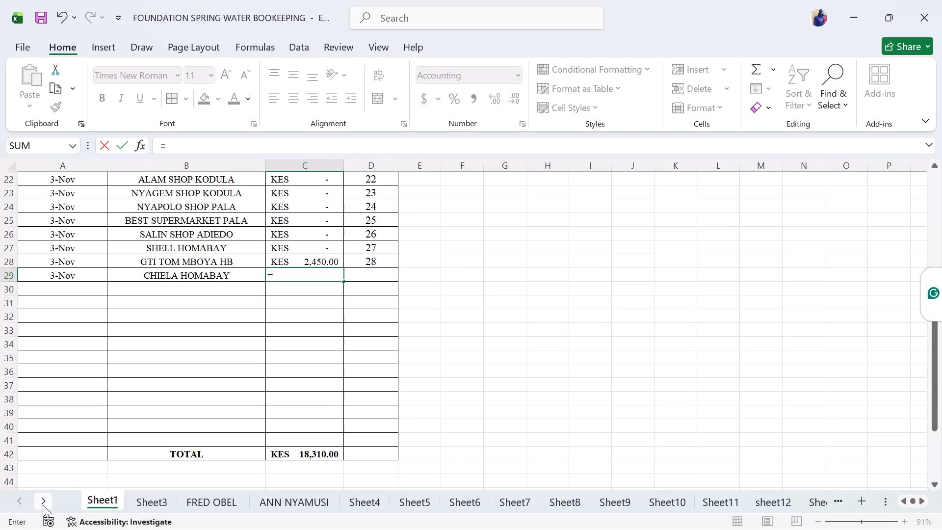
triple_click(43, 505)
triple_click(43, 505)
triple_click(43, 505)
triple_click(43, 505)
triple_click(43, 505)
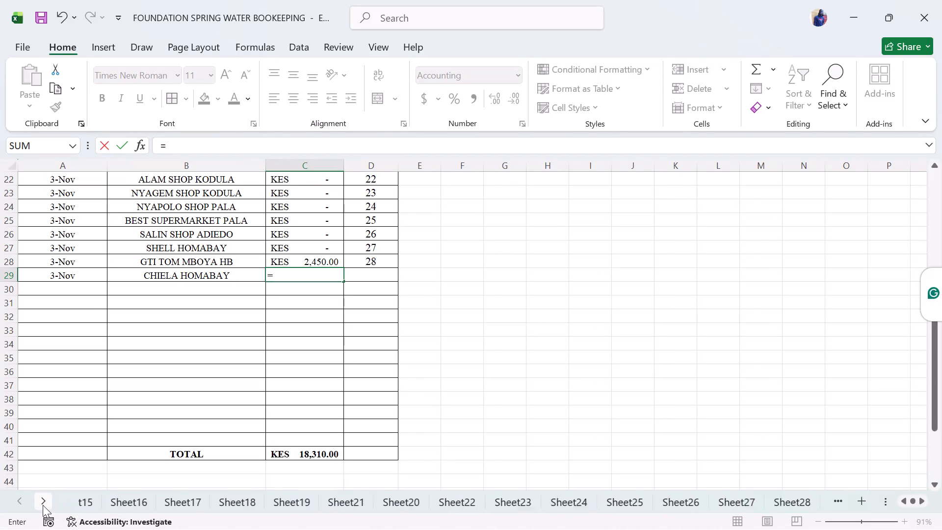
left_click(762, 499)
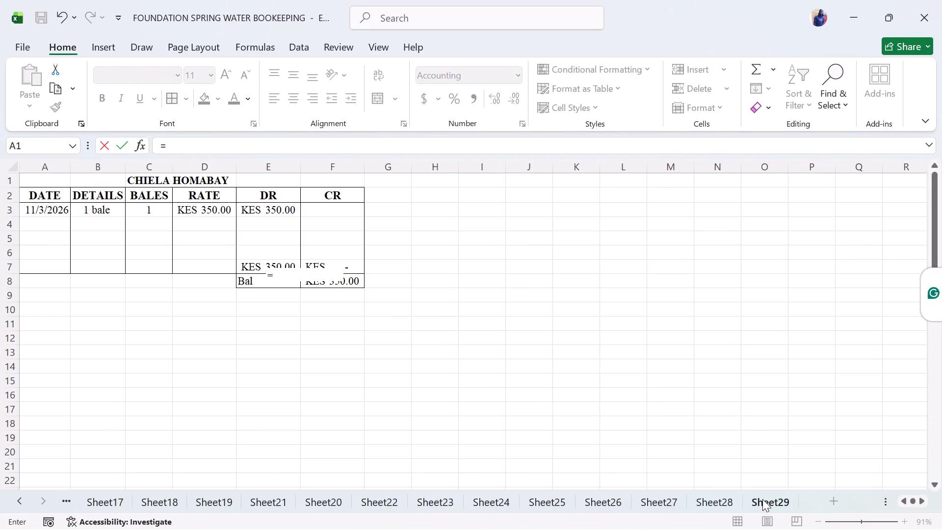
left_click(334, 285)
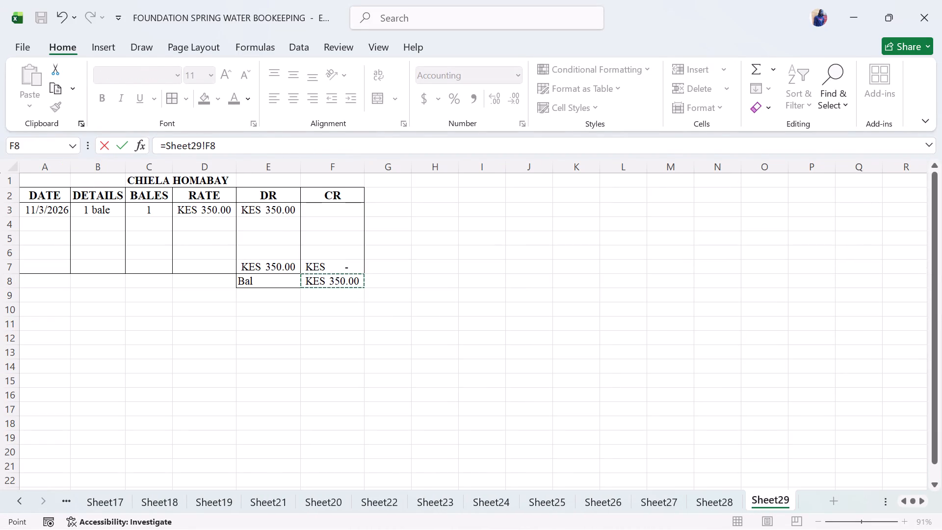
key("Return")
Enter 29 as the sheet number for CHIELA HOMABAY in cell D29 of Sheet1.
left_click(368, 281)
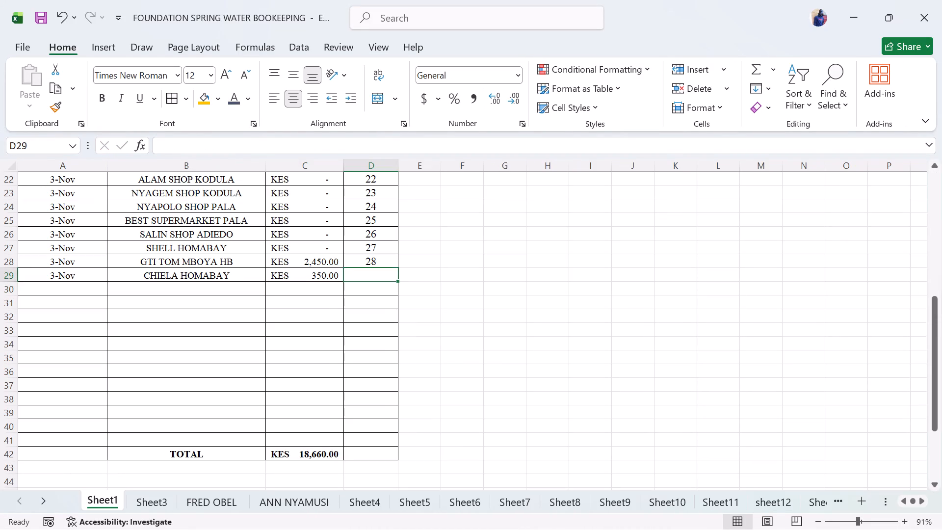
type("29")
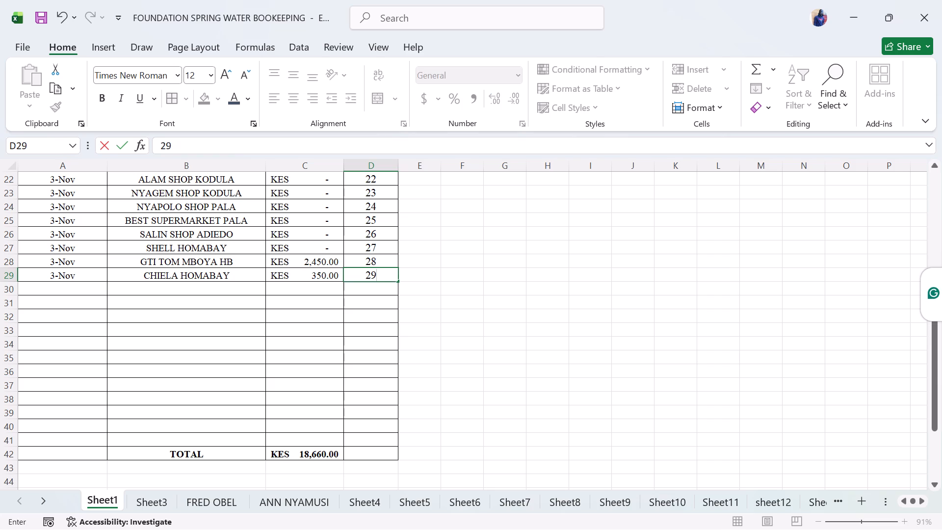
Look back through the customer names, balances and sheet numbers listed above row 29 on Sheet1.
scroll(450, 281, "up", 3)
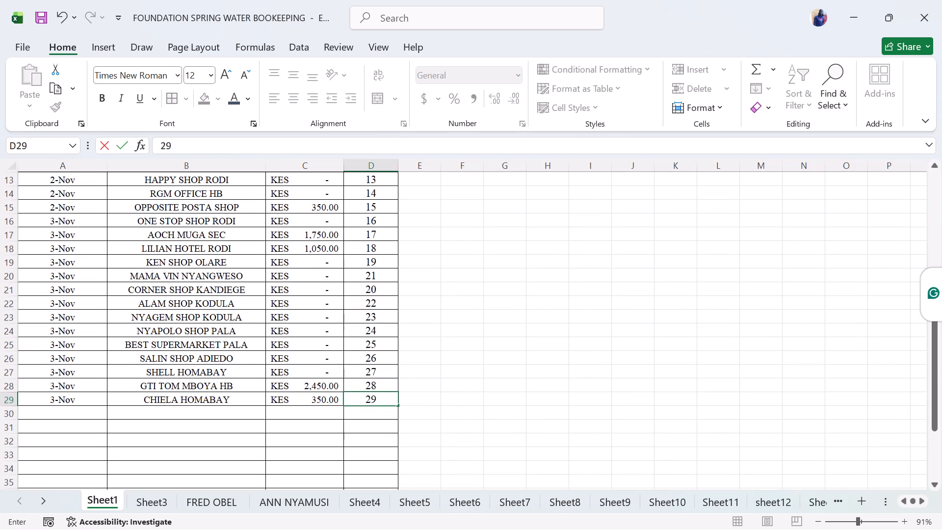
scroll(450, 281, "up", 2)
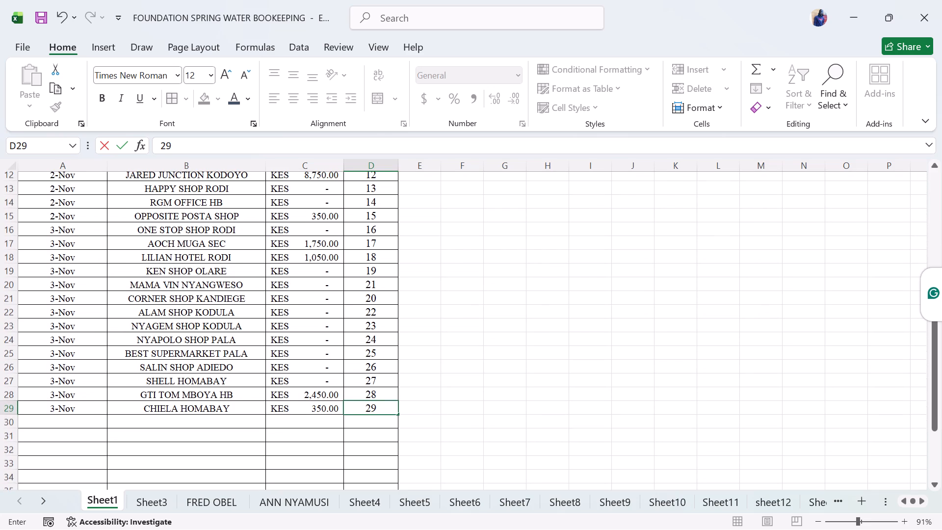
scroll(450, 281, "up", 2)
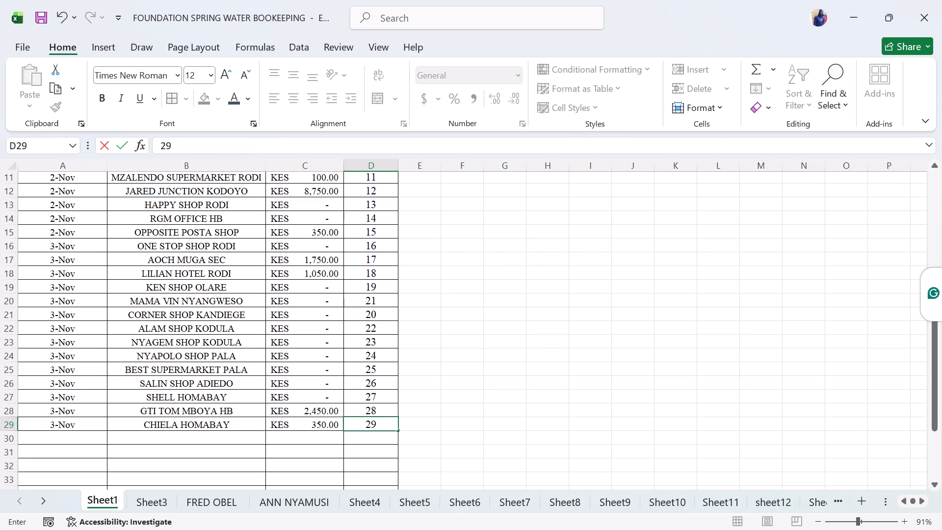
scroll(450, 281, "up", 1)
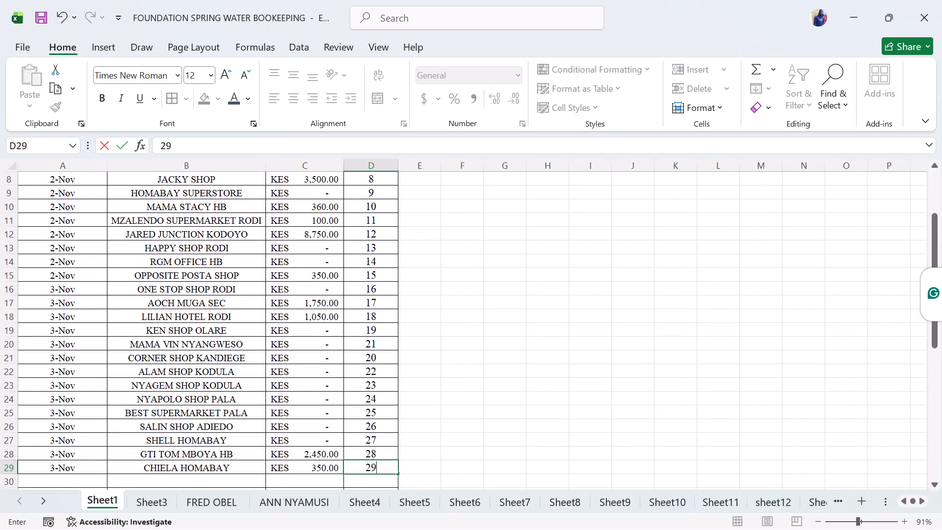
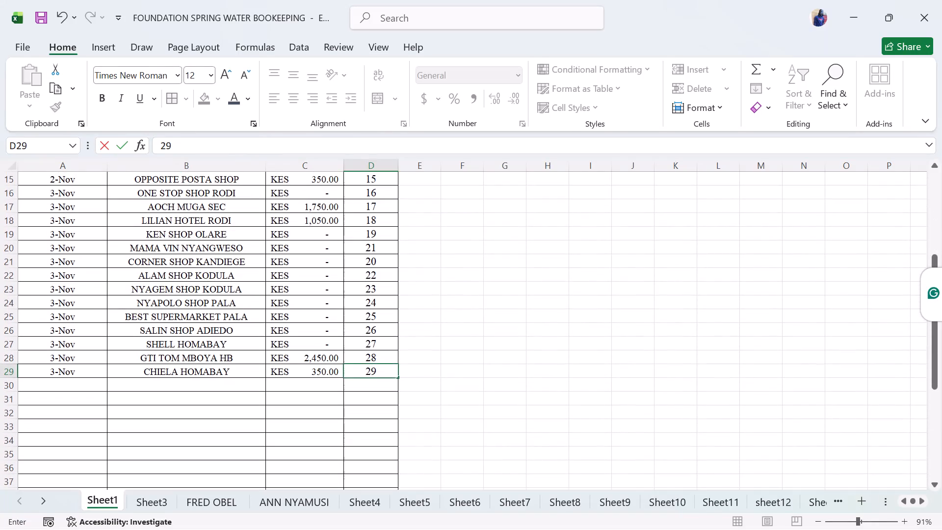
Review the dates, customer names, balances and sheet numbers in the debtors' ledger list on Sheet1 through row 29.
scroll(336, 322, "up", 1)
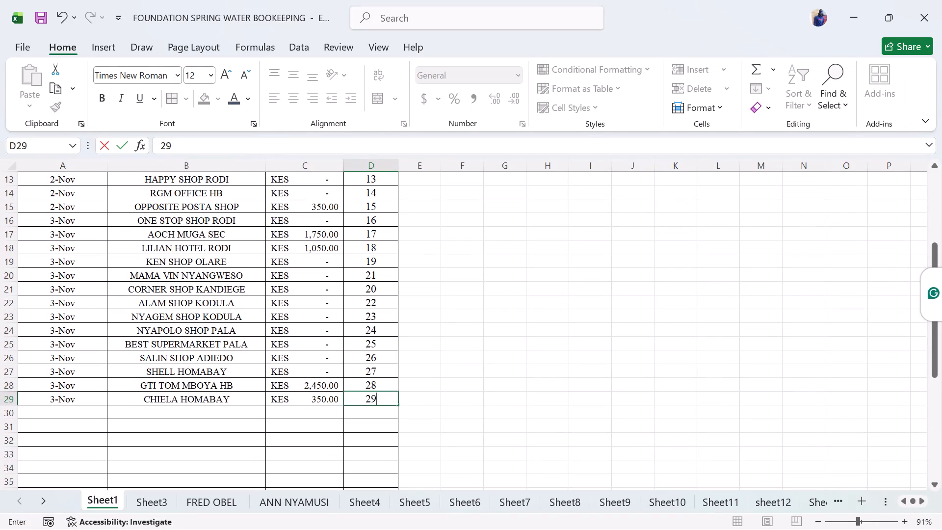
left_click(336, 322)
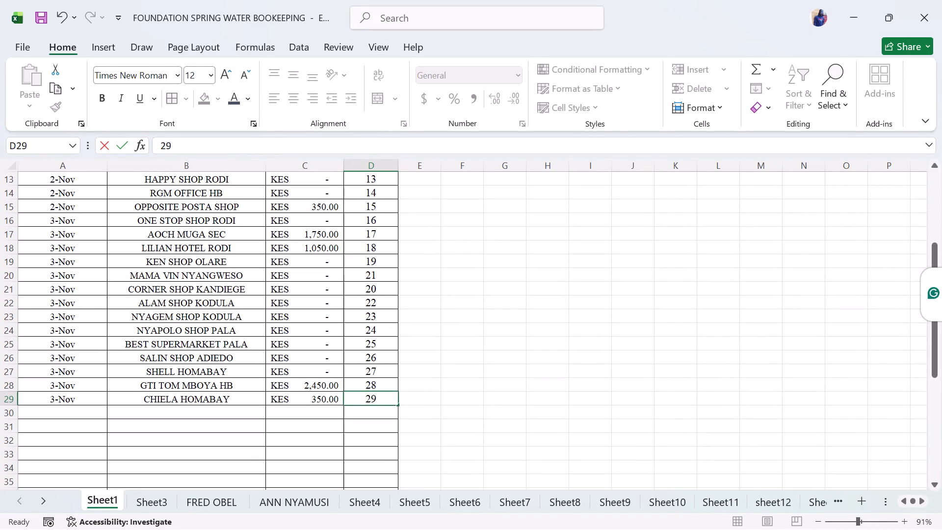
scroll(336, 322, "down", 1)
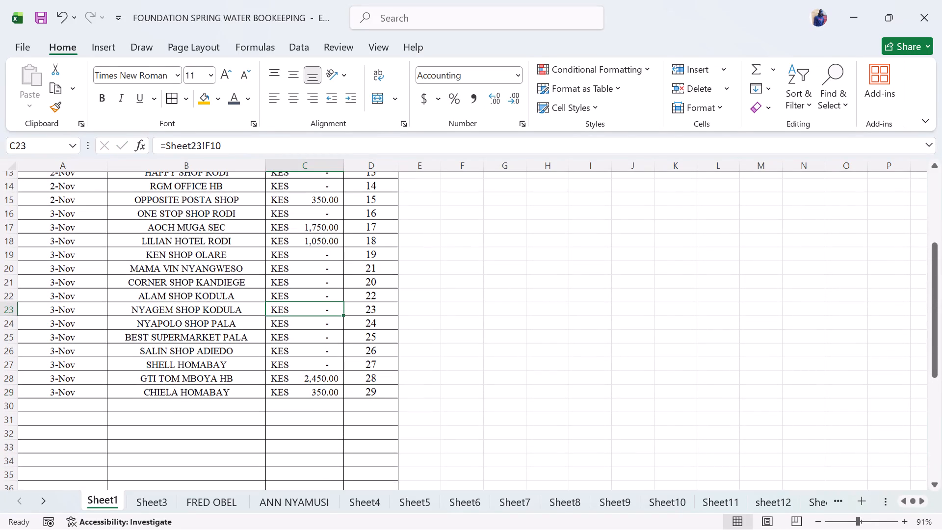
scroll(336, 322, "down", 1)
scroll(336, 322, "up", 1)
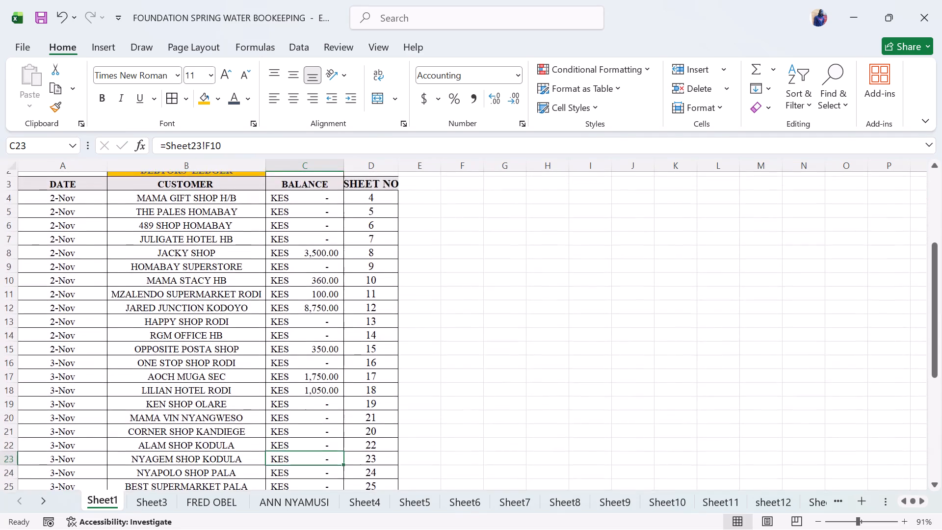
scroll(336, 322, "up", 1)
scroll(336, 322, "down", 2)
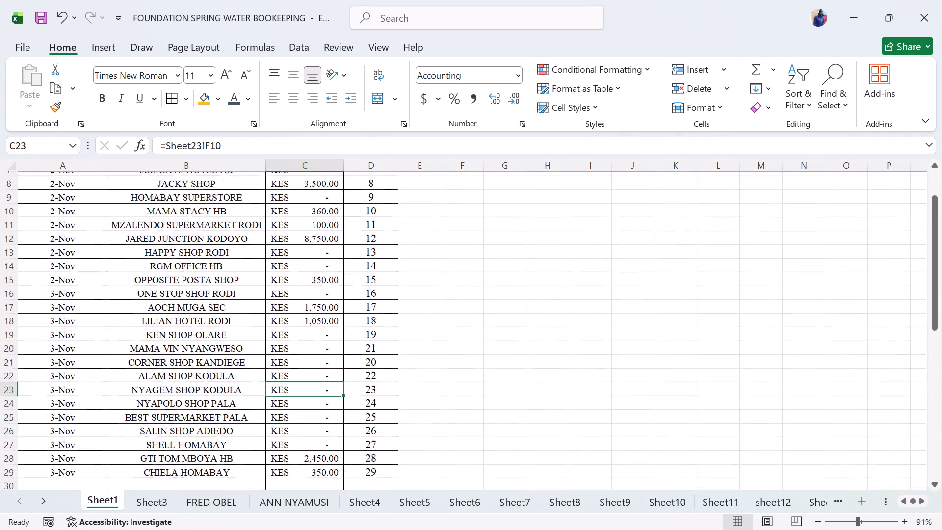
scroll(336, 322, "down", 1)
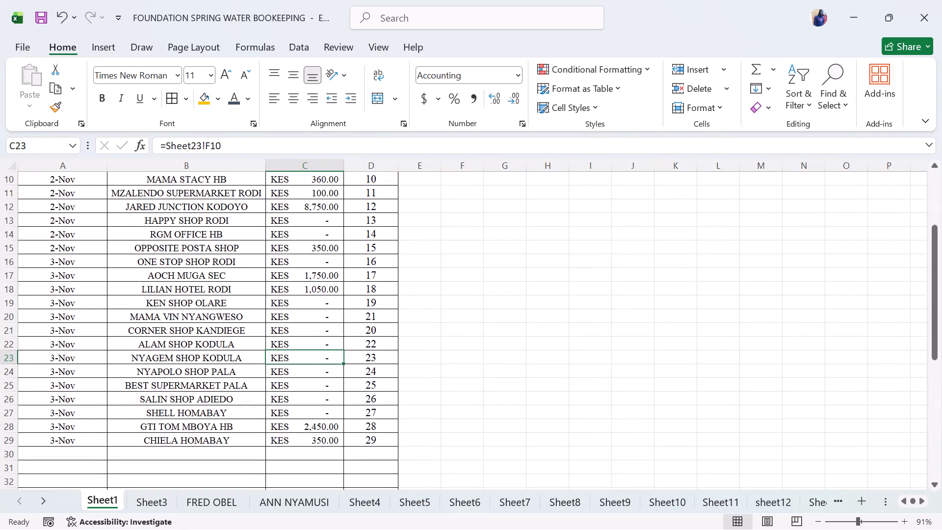
scroll(336, 322, "down", 1)
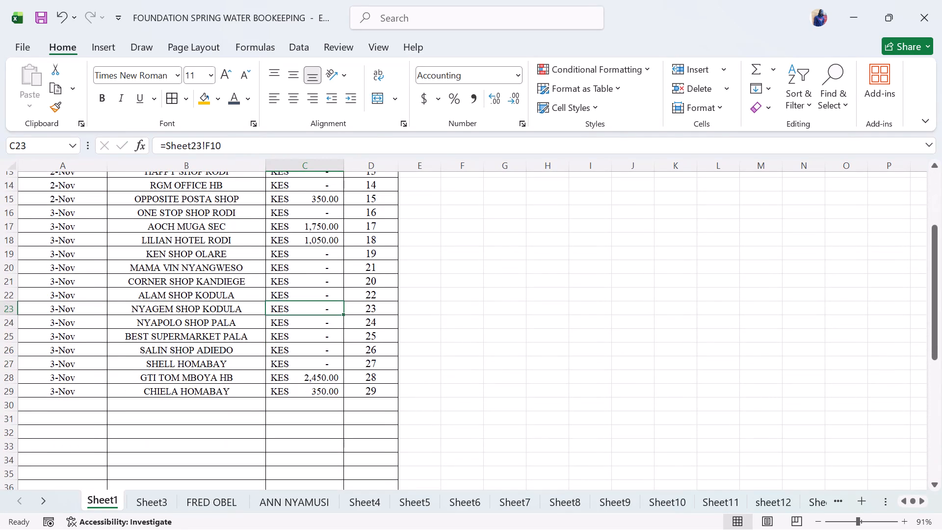
scroll(336, 322, "down", 1)
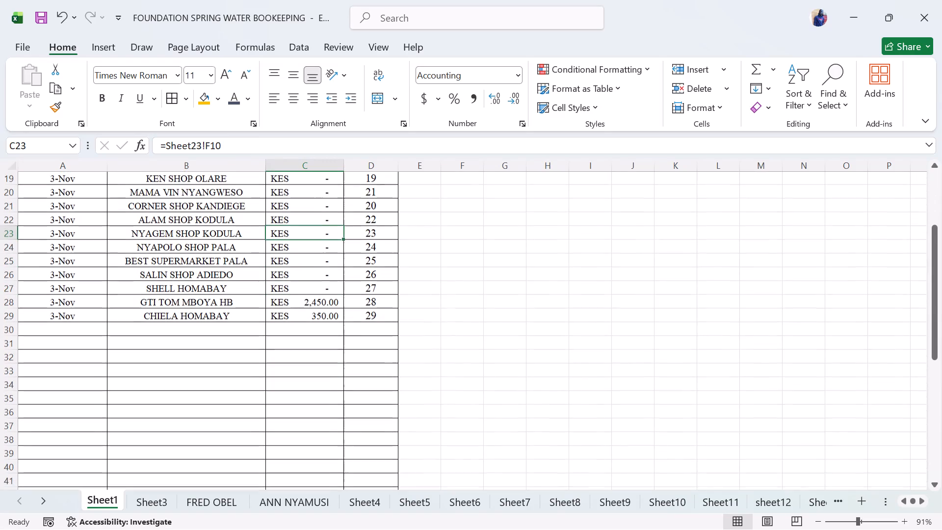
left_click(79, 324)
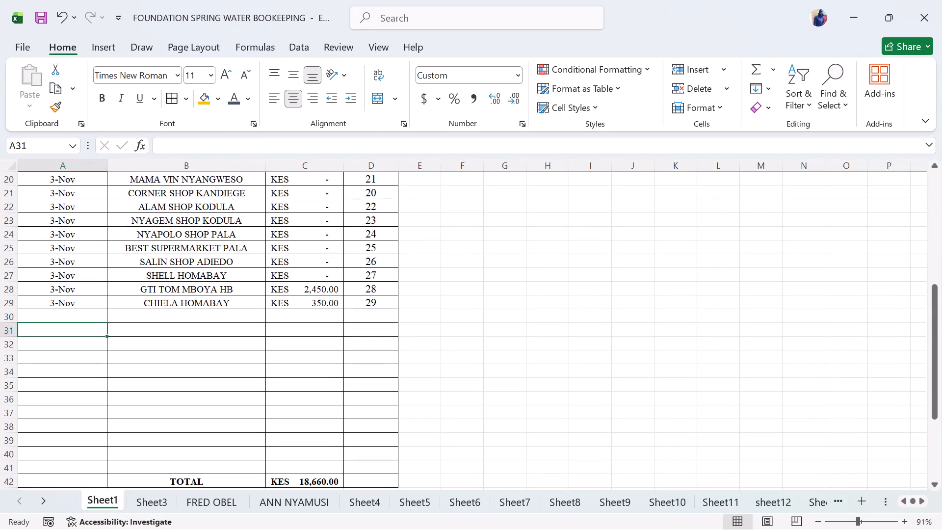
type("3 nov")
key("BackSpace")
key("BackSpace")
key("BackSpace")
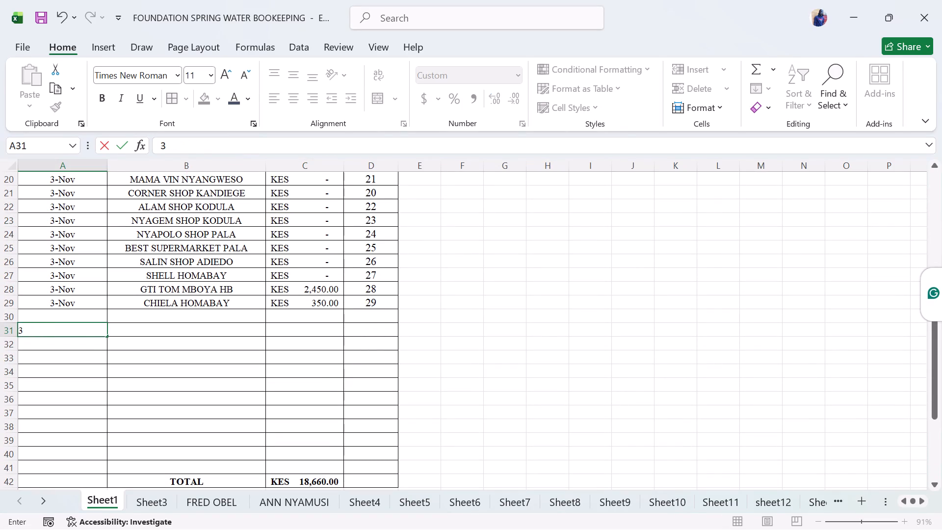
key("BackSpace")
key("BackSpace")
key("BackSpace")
left_click(65, 315)
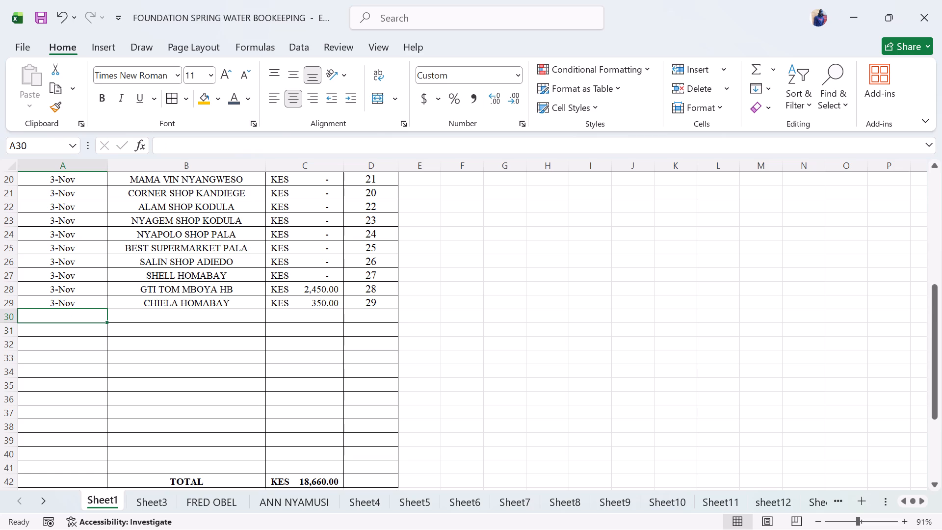
key("3")
key("space")
type("nov")
key("space")
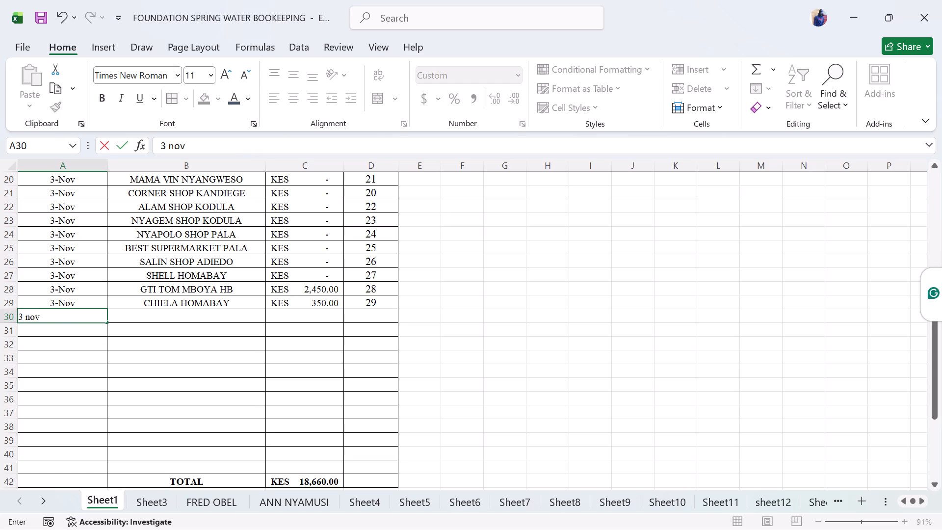
type("202")
key("6")
key("Return")
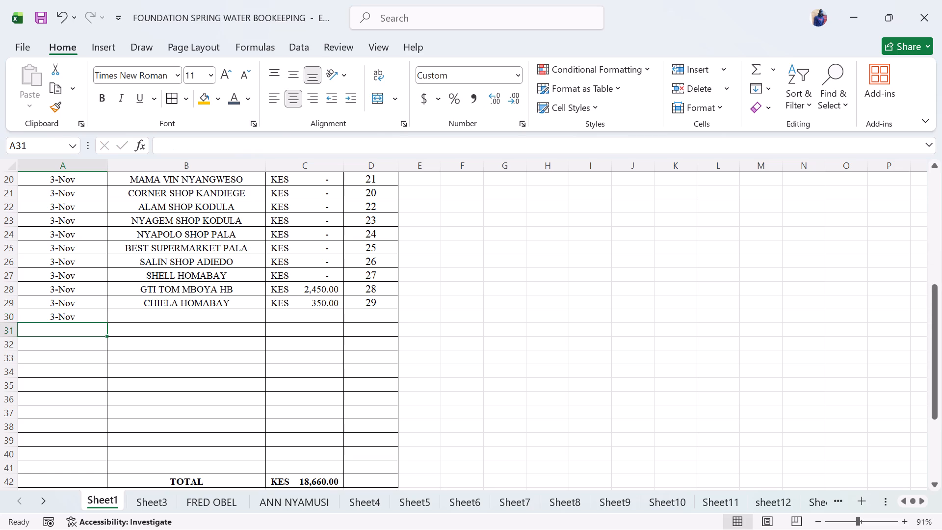
Save the water bookkeeping workbook.
left_click(134, 319)
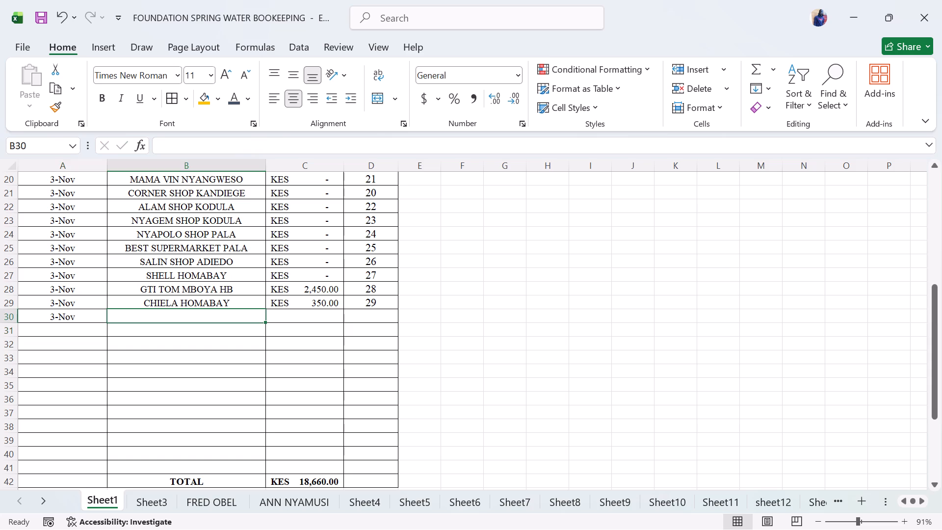
left_click(35, 17)
left_click(428, 259)
scroll(428, 259, "up", 2)
scroll(428, 259, "down", 1)
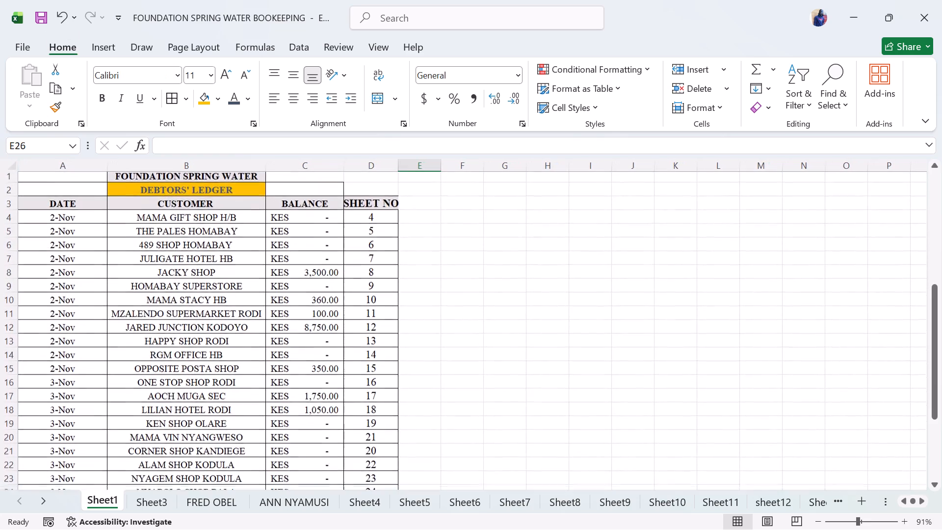
scroll(428, 259, "down", 1)
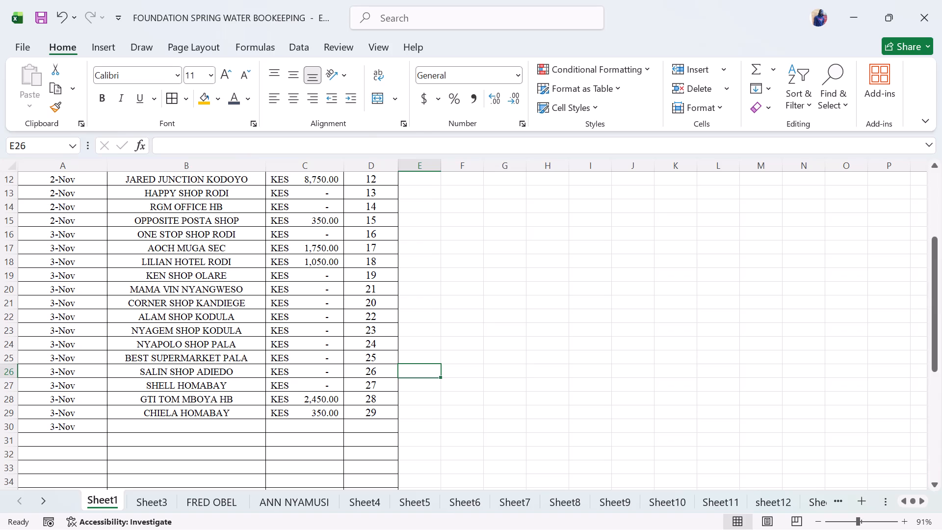
key("ctrl+s")
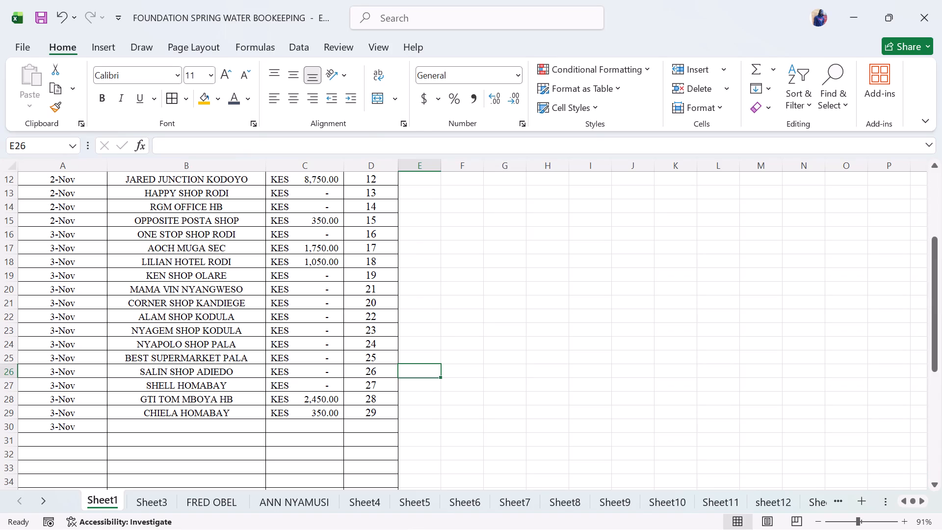